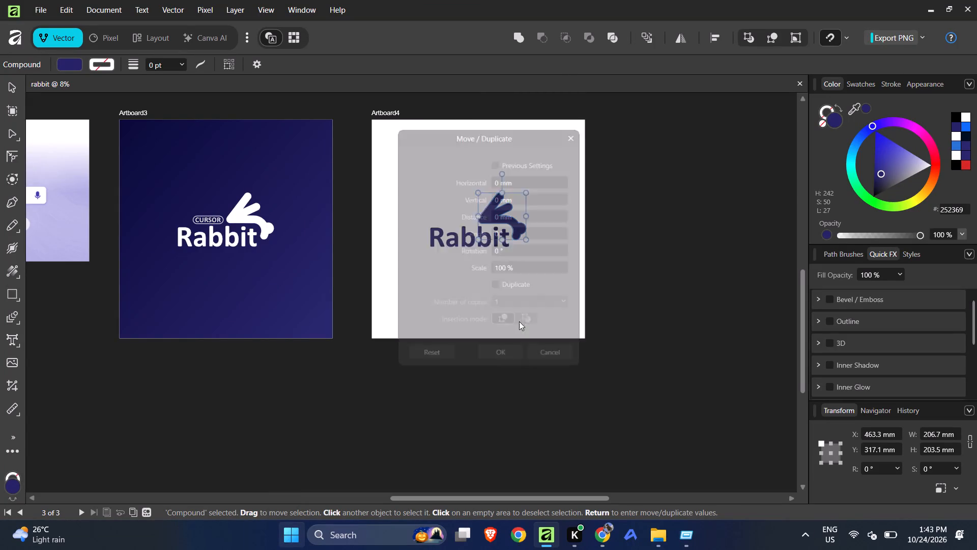
# Compare the Rabbit logo on Artboard4 with the version on Artboard3 at different magnifications.
pyautogui.click(519, 321)
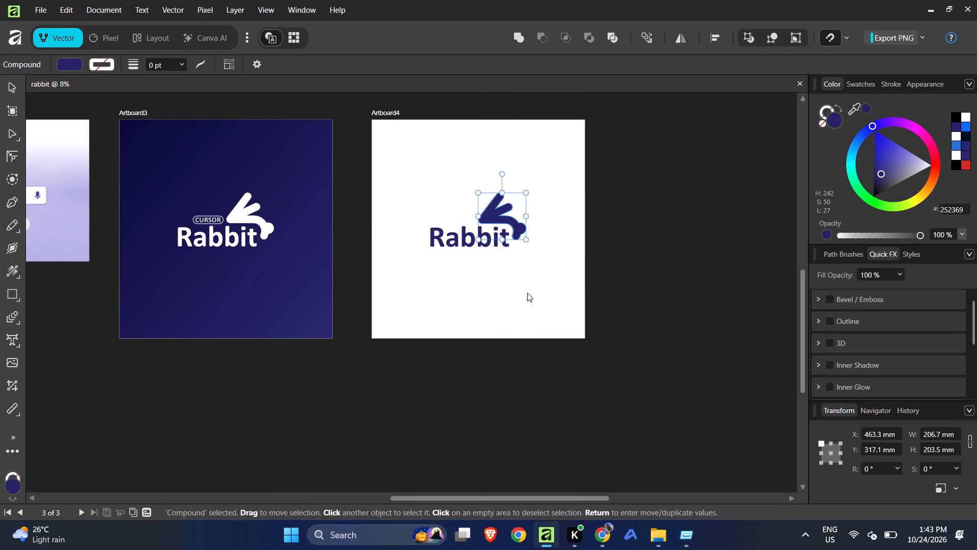
pyautogui.click(545, 294)
pyautogui.keyDown('ctrl'); pyautogui.scroll(-4, 592, 297); pyautogui.keyUp('ctrl')
pyautogui.keyDown('ctrl'); pyautogui.scroll(3, 541, 291); pyautogui.keyUp('ctrl')
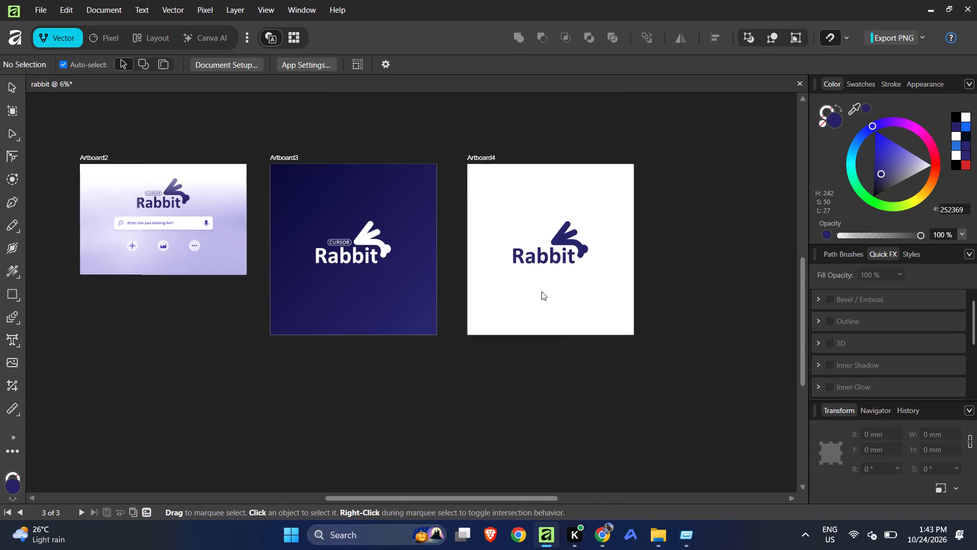
pyautogui.keyDown('ctrl'); pyautogui.scroll(5, 541, 291); pyautogui.keyUp('ctrl')
pyautogui.keyDown('ctrl'); pyautogui.scroll(-5, 541, 291); pyautogui.keyUp('ctrl')
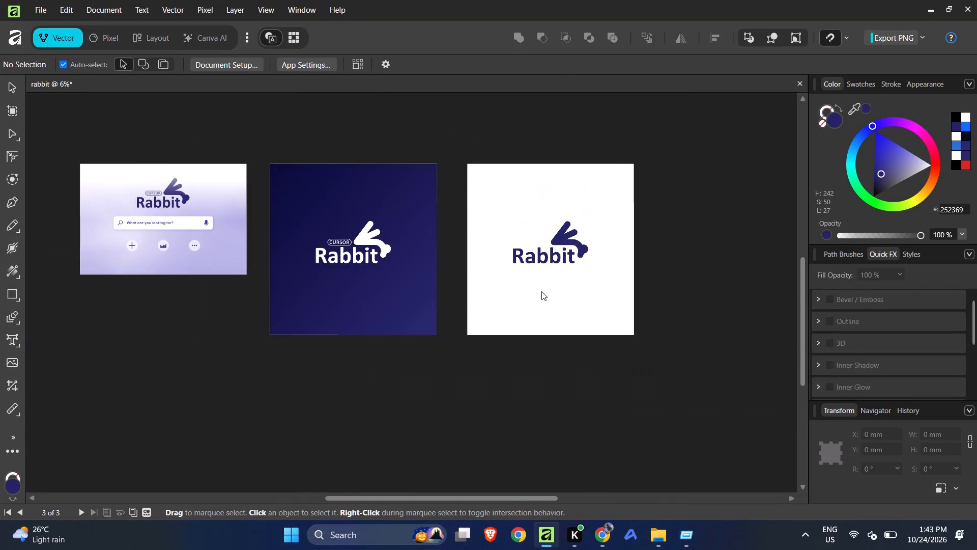
pyautogui.keyDown('ctrl'); pyautogui.scroll(3, 566, 258); pyautogui.keyUp('ctrl')
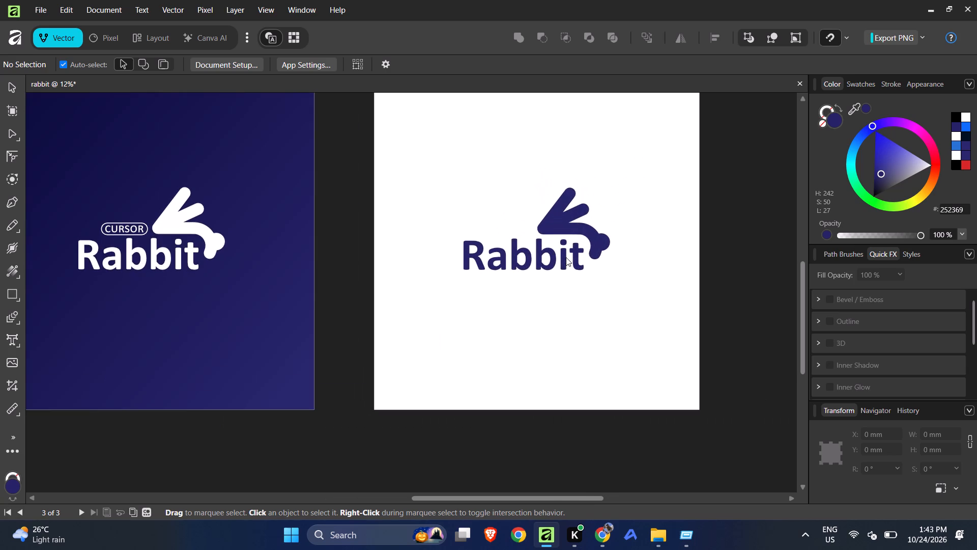
pyautogui.keyDown('ctrl'); pyautogui.scroll(-2, 566, 257); pyautogui.keyUp('ctrl')
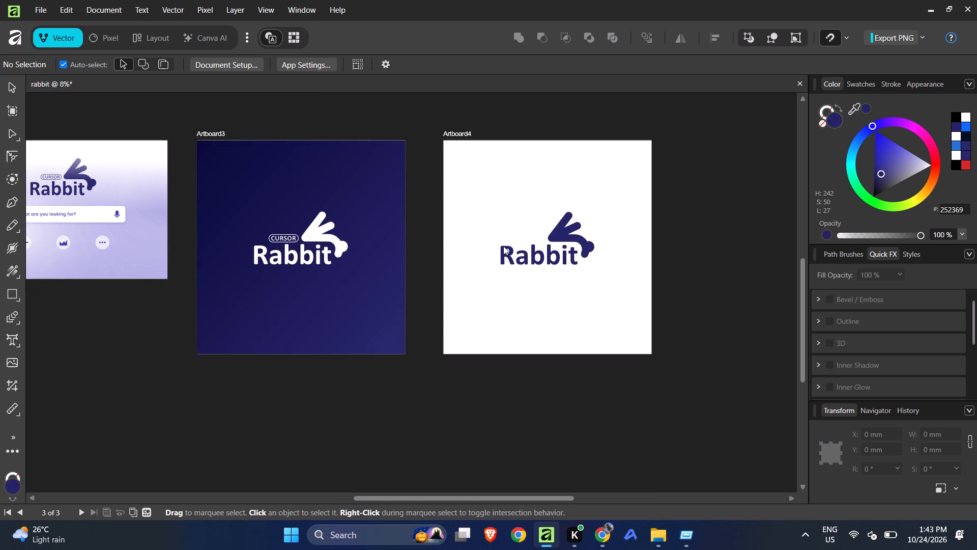
pyautogui.keyDown('ctrl'); pyautogui.scroll(-1, 503, 246); pyautogui.keyUp('ctrl')
pyautogui.keyDown('ctrl'); pyautogui.scroll(1, 538, 250); pyautogui.keyUp('ctrl')
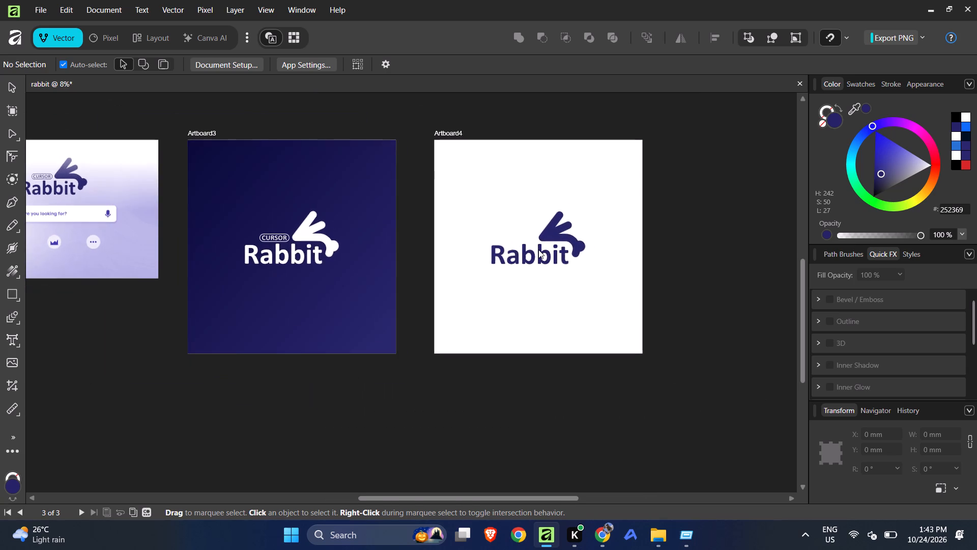
pyautogui.keyDown('ctrl'); pyautogui.scroll(-1, 538, 250); pyautogui.keyUp('ctrl')
pyautogui.keyDown('ctrl'); pyautogui.scroll(3, 538, 250); pyautogui.keyUp('ctrl')
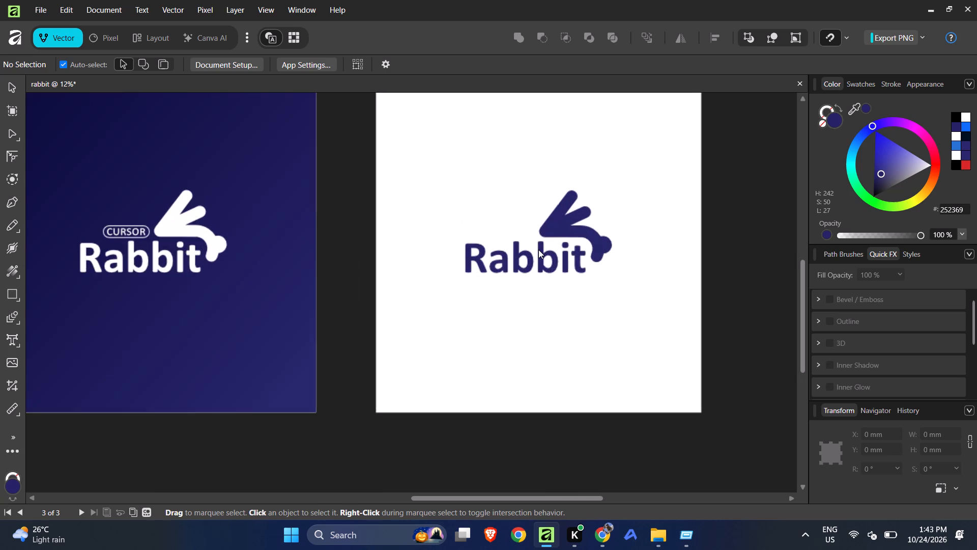
pyautogui.keyDown('ctrl'); pyautogui.scroll(-2, 538, 250); pyautogui.keyUp('ctrl')
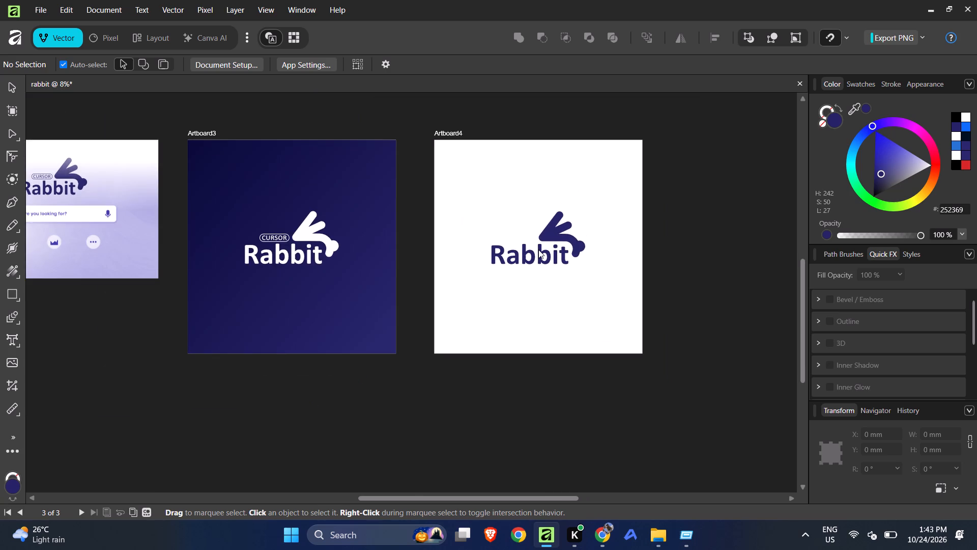
pyautogui.keyDown('ctrl'); pyautogui.scroll(-2, 538, 250); pyautogui.keyUp('ctrl')
pyautogui.keyDown('ctrl'); pyautogui.scroll(2, 604, 251); pyautogui.keyUp('ctrl')
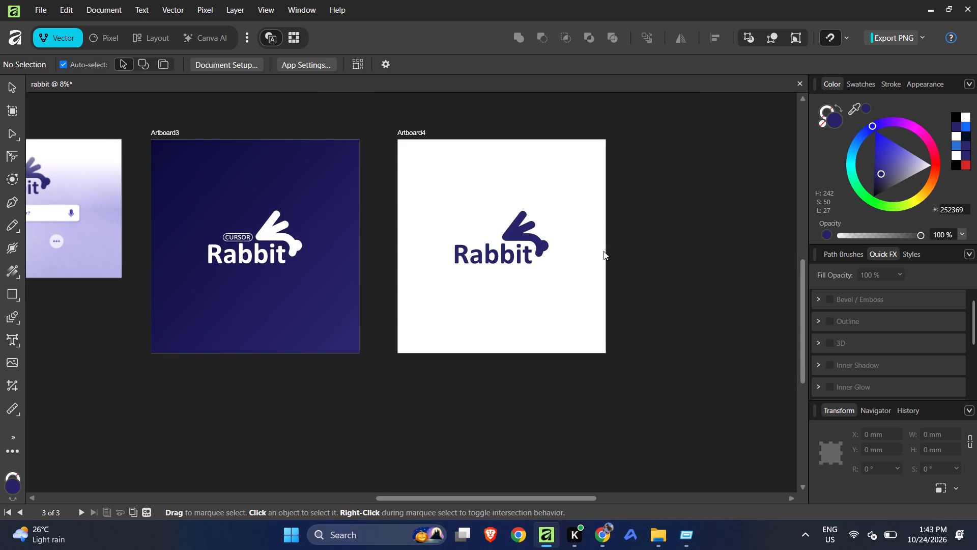
# Shrink the word "Rabbit" on Artboard4 to about 133 × 35 mm and place it beneath the rabbit symbol's body, flush with its left edge.
pyautogui.keyDown('ctrl'); pyautogui.scroll(2, 575, 245); pyautogui.keyUp('ctrl')
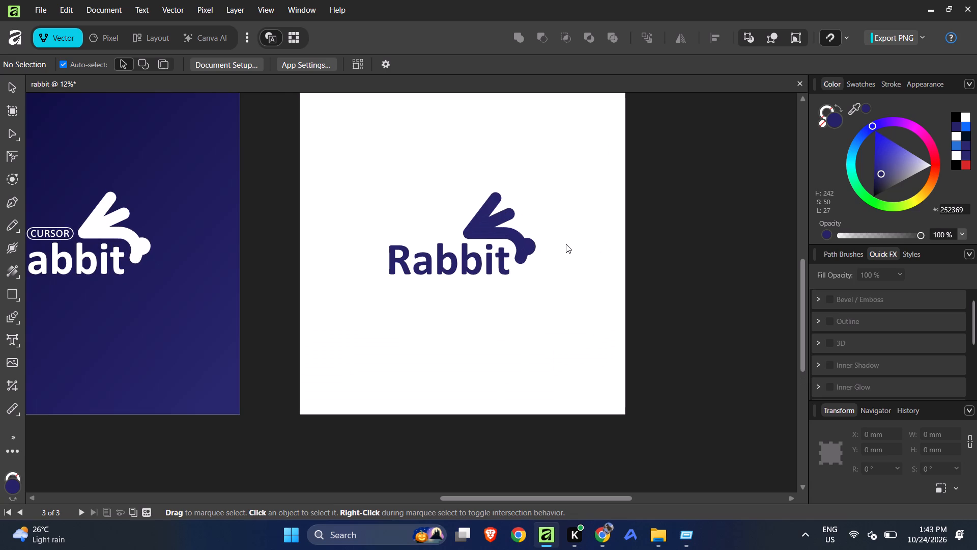
pyautogui.keyDown('ctrl'); pyautogui.scroll(3, 491, 244); pyautogui.keyUp('ctrl')
pyautogui.click(422, 270)
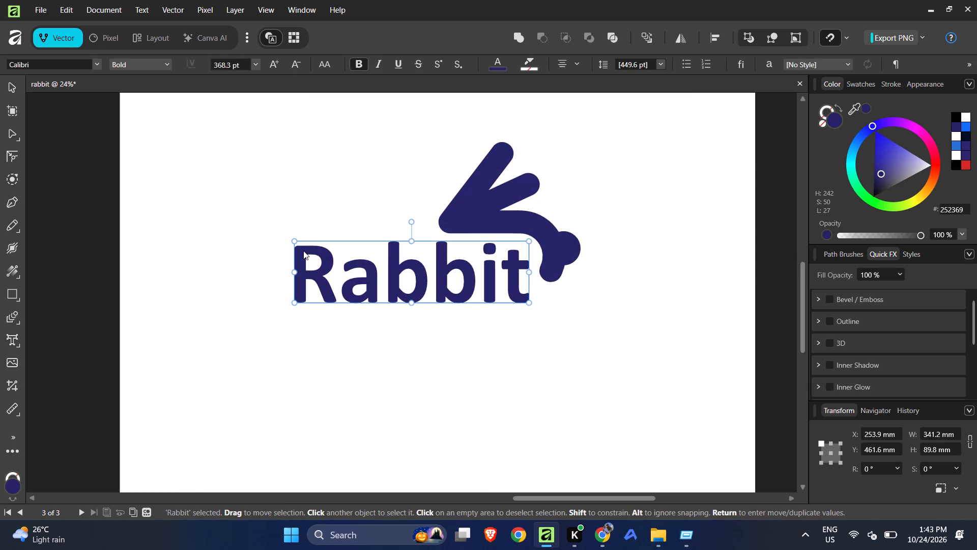
pyautogui.moveTo(297, 240); pyautogui.dragTo(364, 260)
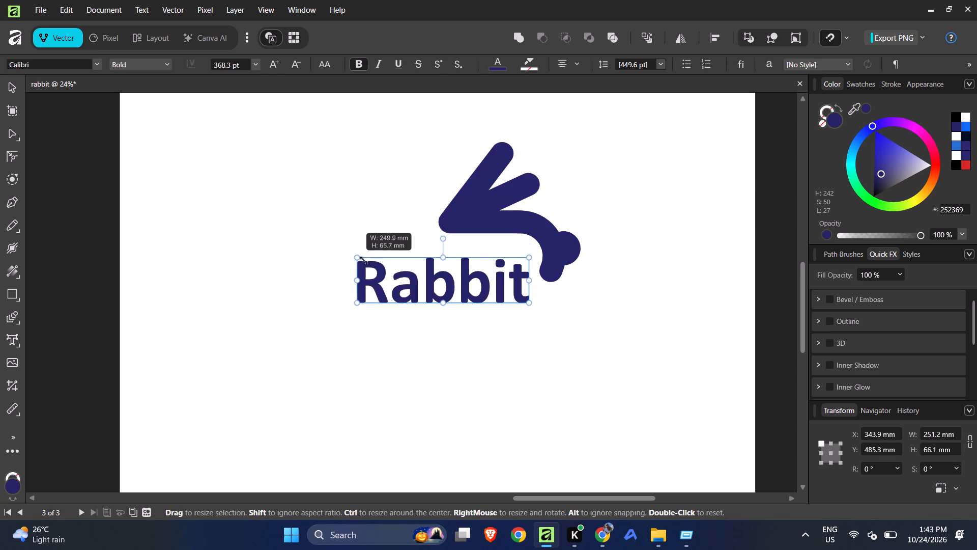
pyautogui.moveTo(364, 260); pyautogui.dragTo(434, 276)
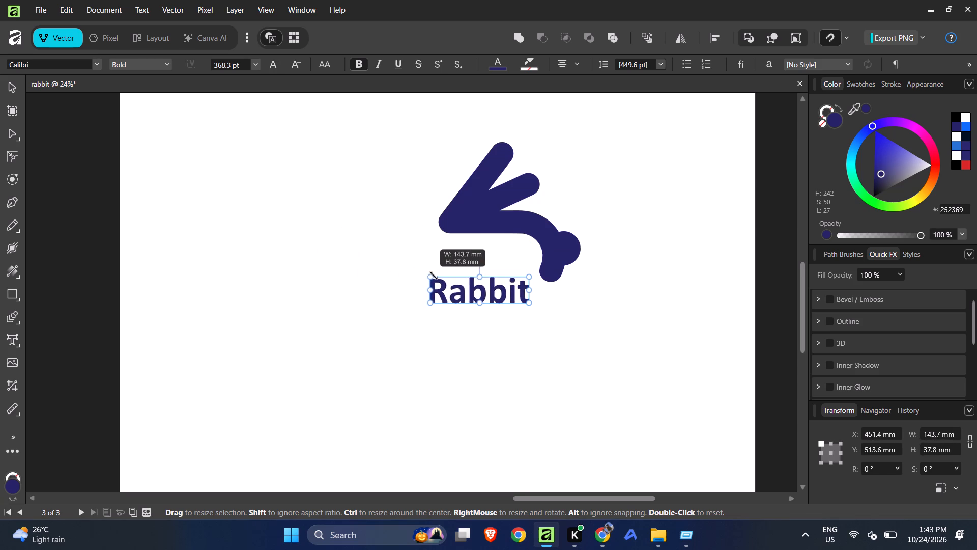
pyautogui.moveTo(434, 276); pyautogui.dragTo(439, 277)
pyautogui.moveTo(467, 292); pyautogui.dragTo(468, 277)
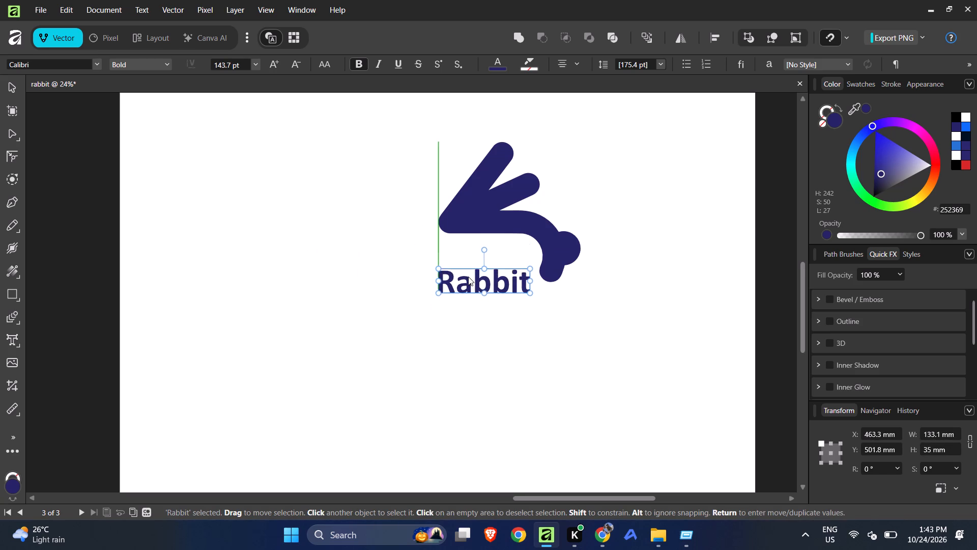
pyautogui.moveTo(468, 277); pyautogui.dragTo(469, 258)
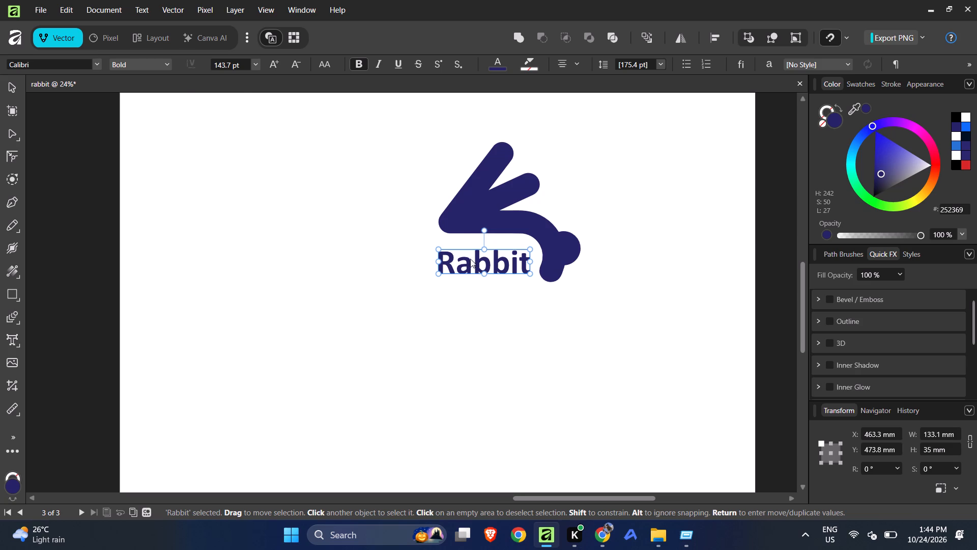
# Enlarge only the capital R of the word "Rabbit" on Artboard4 to 240 pt.
pyautogui.keyDown('ctrl'); pyautogui.scroll(-2, 470, 262); pyautogui.keyUp('ctrl')
pyautogui.keyDown('ctrl'); pyautogui.scroll(7, 485, 241); pyautogui.keyUp('ctrl')
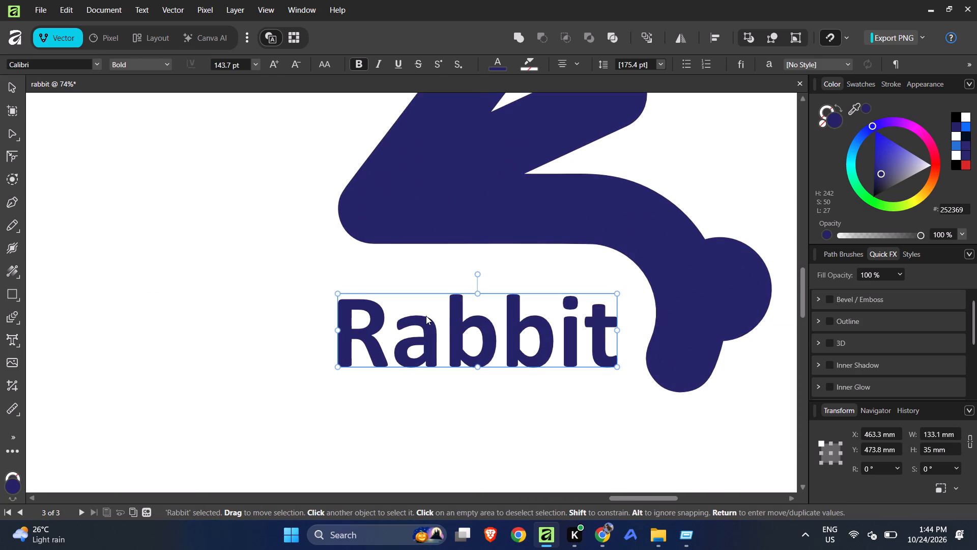
pyautogui.doubleClick(394, 325)
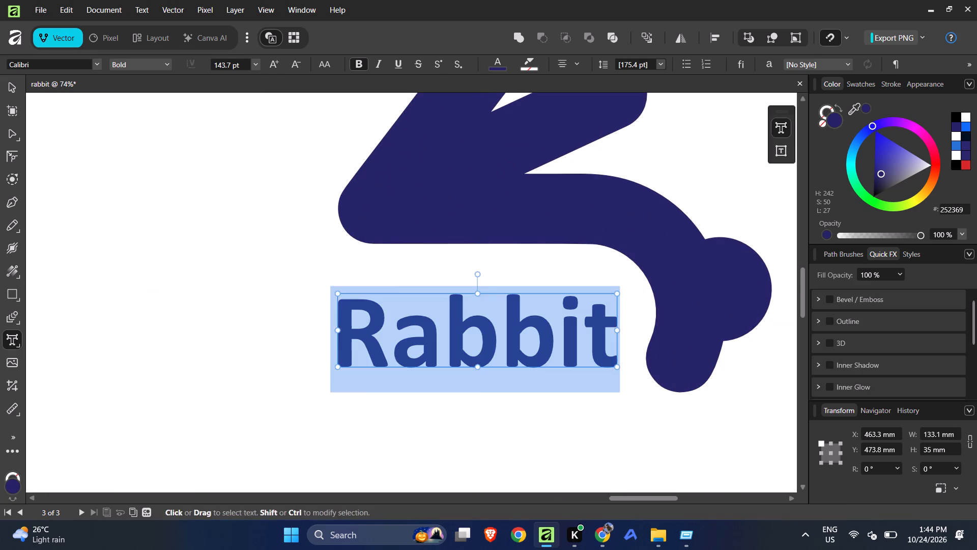
pyautogui.moveTo(390, 323); pyautogui.dragTo(364, 320)
pyautogui.moveTo(380, 318); pyautogui.dragTo(342, 315)
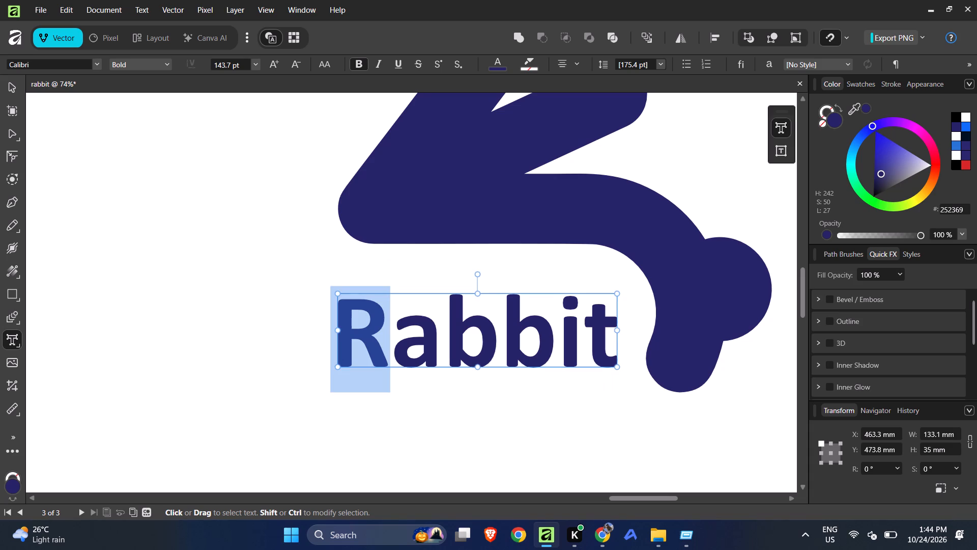
pyautogui.hotkey('ctrl', 'shift', '.')
pyautogui.hotkey('ctrl', 'shift', '.')
pyautogui.hotkey('ctrl', 'shift', '.')
pyautogui.hotkey('ctrl', 'shift', '.')
pyautogui.hotkey('ctrl', 'shift', '.')
pyautogui.hotkey('ctrl', 'shift', '.')
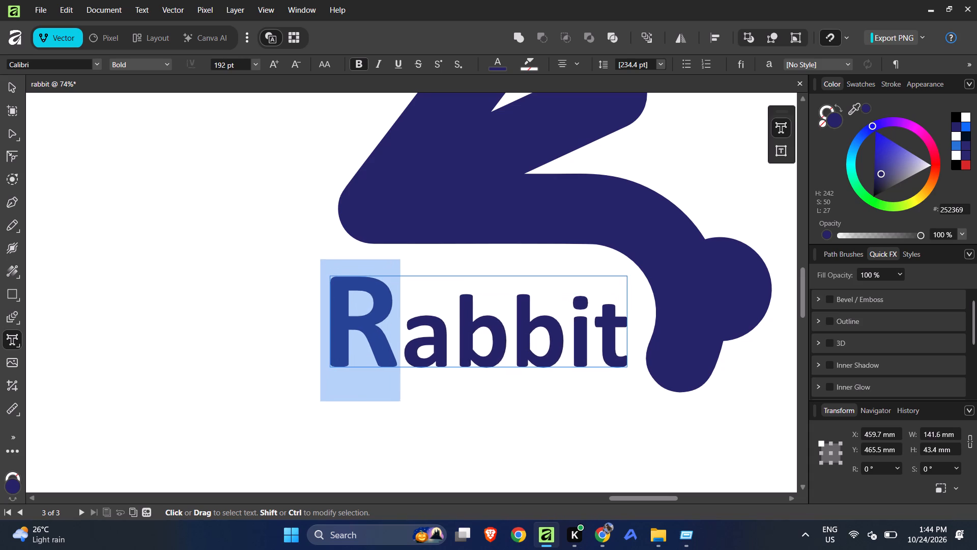
pyautogui.hotkey('ctrl', 'shift', '.')
pyautogui.hotkey('ctrl', 'shift', '.')
pyautogui.hotkey('ctrl', 'shift', '.')
pyautogui.hotkey('ctrl', 'shift', '.')
pyautogui.hotkey('ctrl', 'shift', '.')
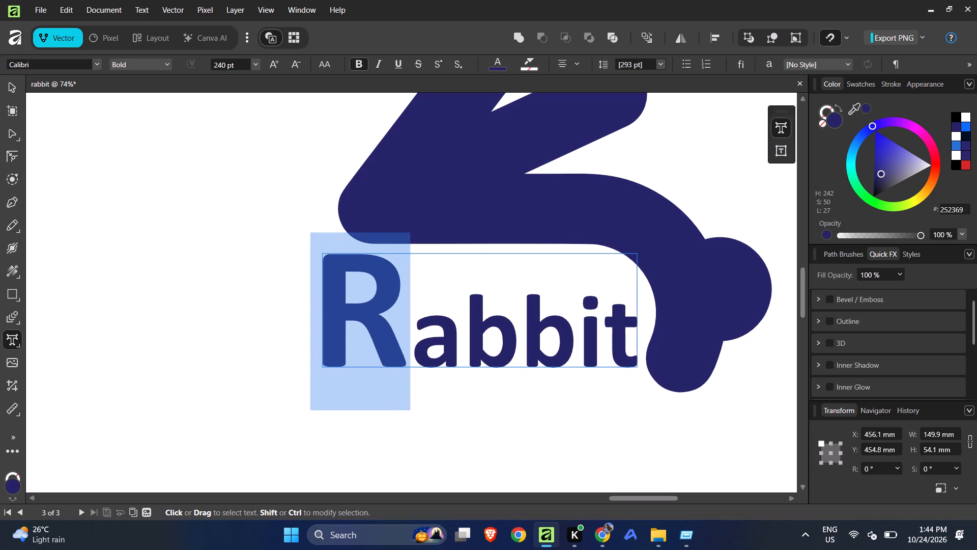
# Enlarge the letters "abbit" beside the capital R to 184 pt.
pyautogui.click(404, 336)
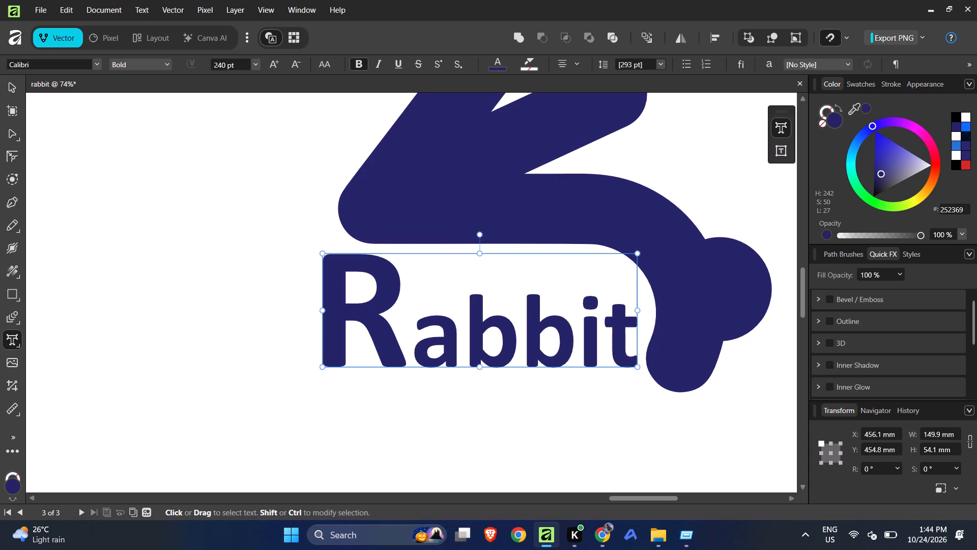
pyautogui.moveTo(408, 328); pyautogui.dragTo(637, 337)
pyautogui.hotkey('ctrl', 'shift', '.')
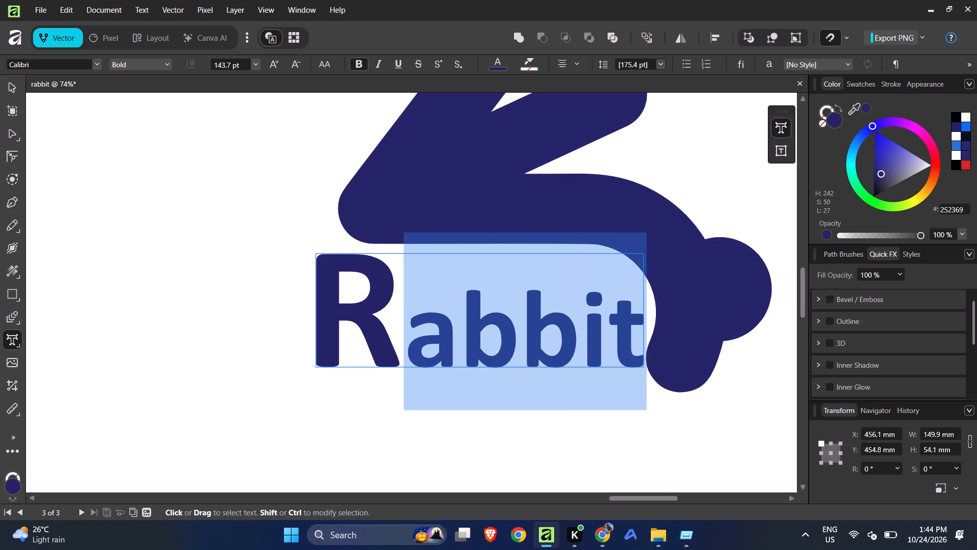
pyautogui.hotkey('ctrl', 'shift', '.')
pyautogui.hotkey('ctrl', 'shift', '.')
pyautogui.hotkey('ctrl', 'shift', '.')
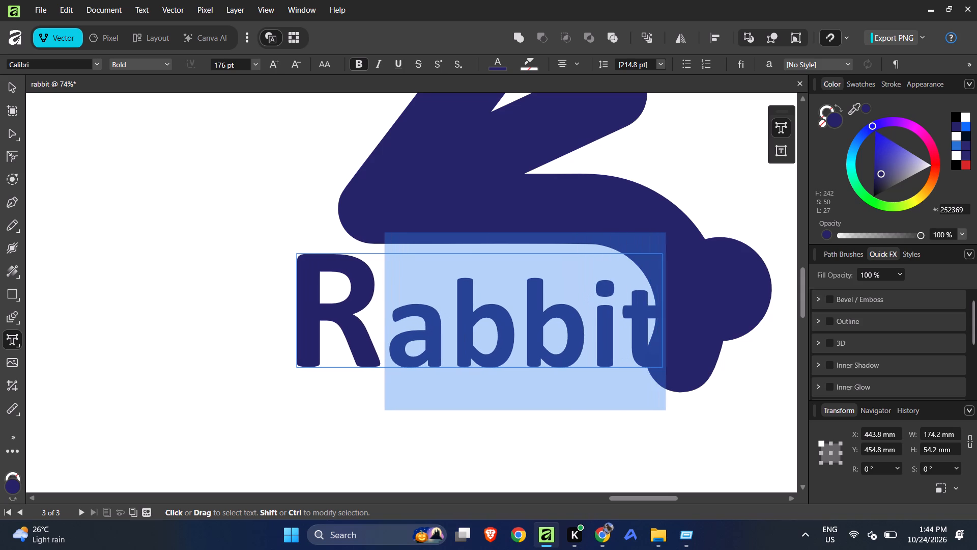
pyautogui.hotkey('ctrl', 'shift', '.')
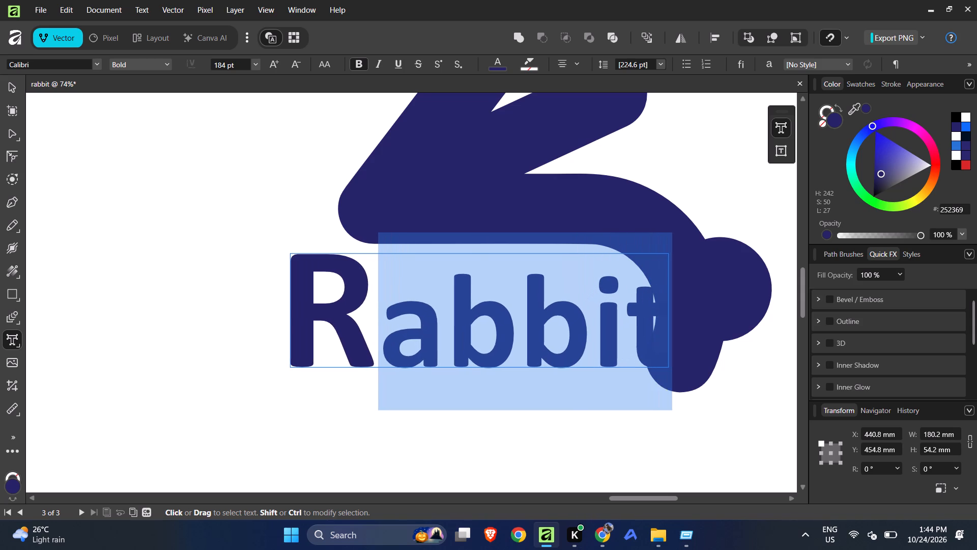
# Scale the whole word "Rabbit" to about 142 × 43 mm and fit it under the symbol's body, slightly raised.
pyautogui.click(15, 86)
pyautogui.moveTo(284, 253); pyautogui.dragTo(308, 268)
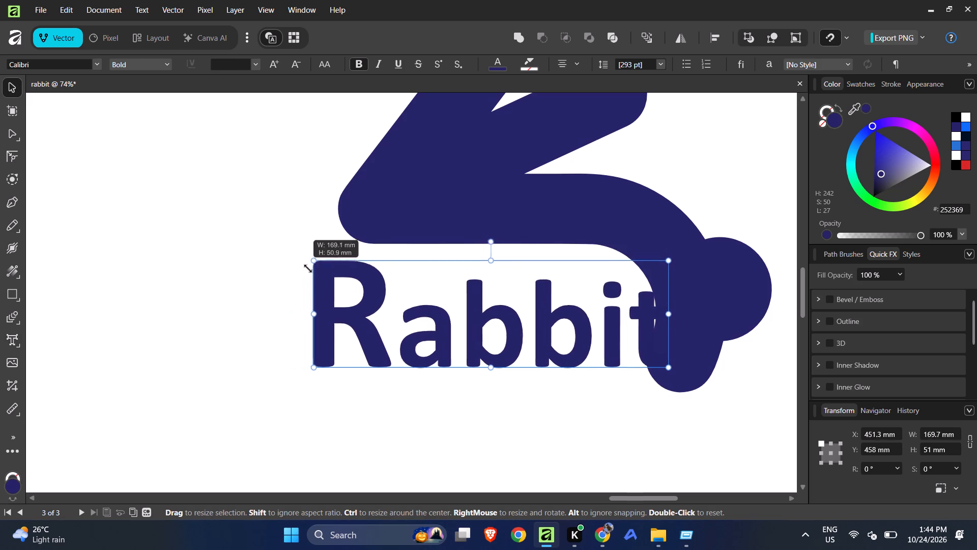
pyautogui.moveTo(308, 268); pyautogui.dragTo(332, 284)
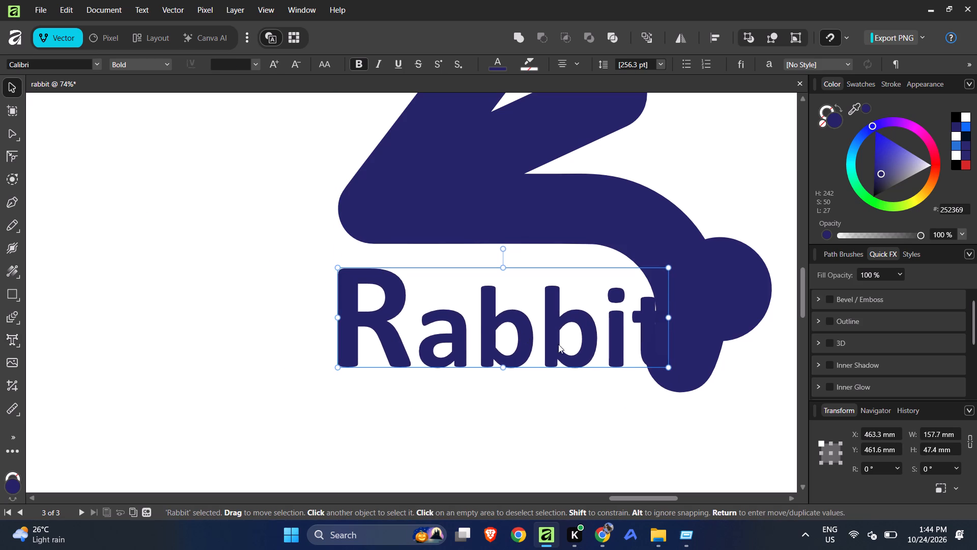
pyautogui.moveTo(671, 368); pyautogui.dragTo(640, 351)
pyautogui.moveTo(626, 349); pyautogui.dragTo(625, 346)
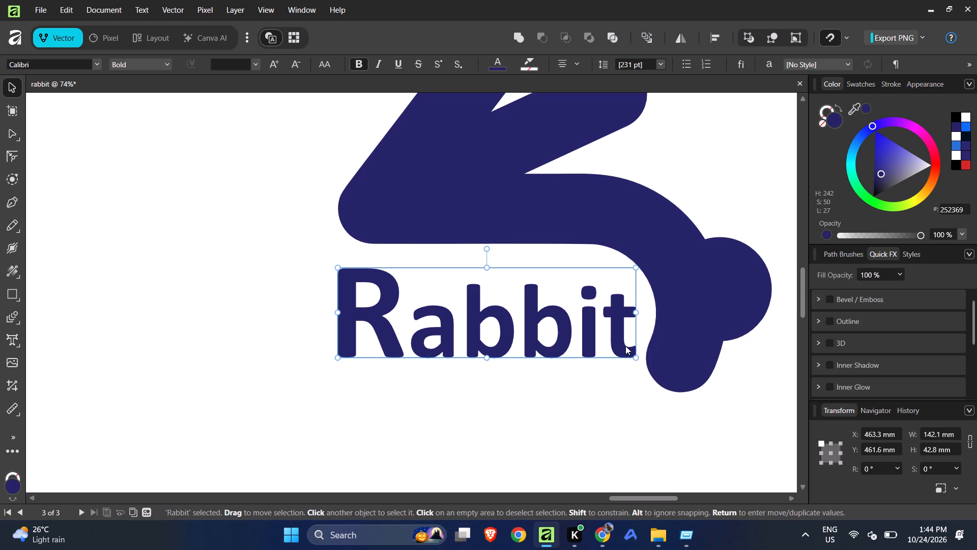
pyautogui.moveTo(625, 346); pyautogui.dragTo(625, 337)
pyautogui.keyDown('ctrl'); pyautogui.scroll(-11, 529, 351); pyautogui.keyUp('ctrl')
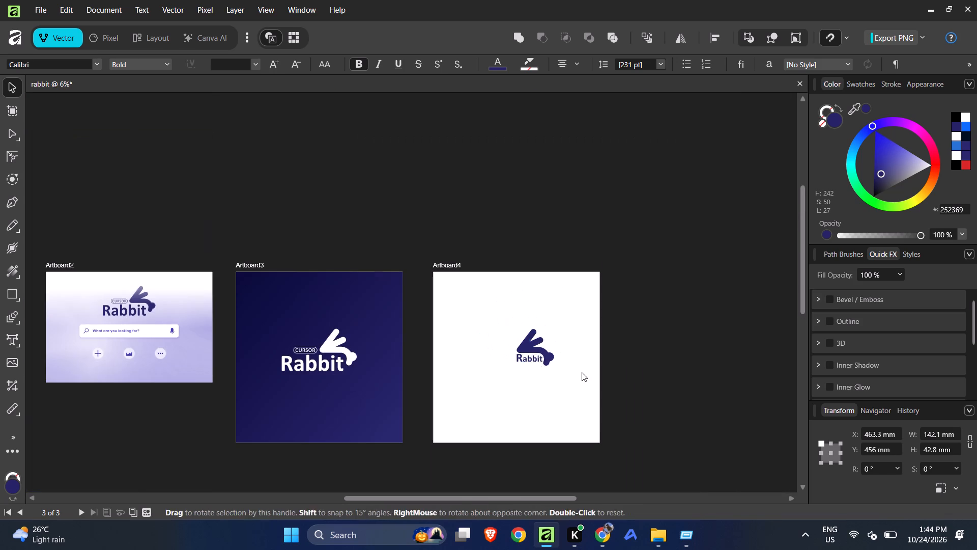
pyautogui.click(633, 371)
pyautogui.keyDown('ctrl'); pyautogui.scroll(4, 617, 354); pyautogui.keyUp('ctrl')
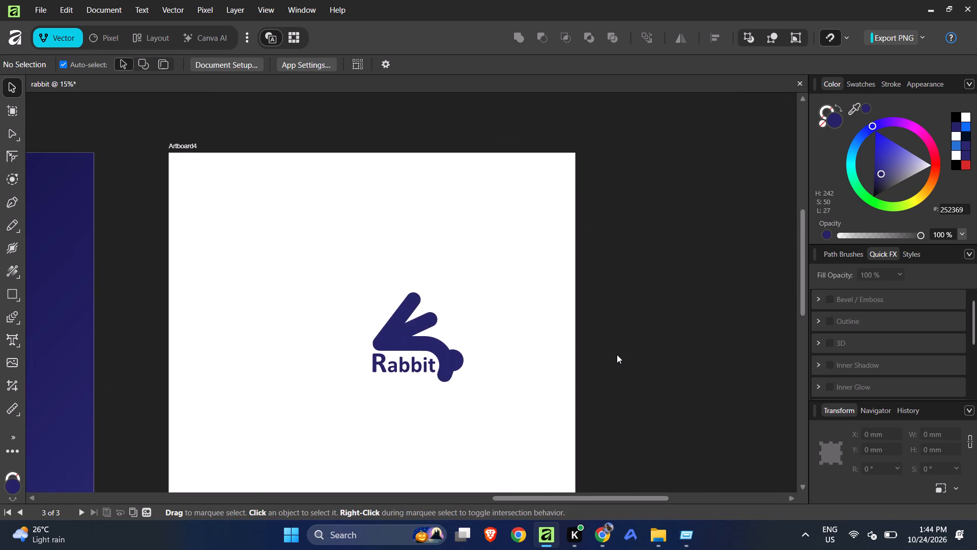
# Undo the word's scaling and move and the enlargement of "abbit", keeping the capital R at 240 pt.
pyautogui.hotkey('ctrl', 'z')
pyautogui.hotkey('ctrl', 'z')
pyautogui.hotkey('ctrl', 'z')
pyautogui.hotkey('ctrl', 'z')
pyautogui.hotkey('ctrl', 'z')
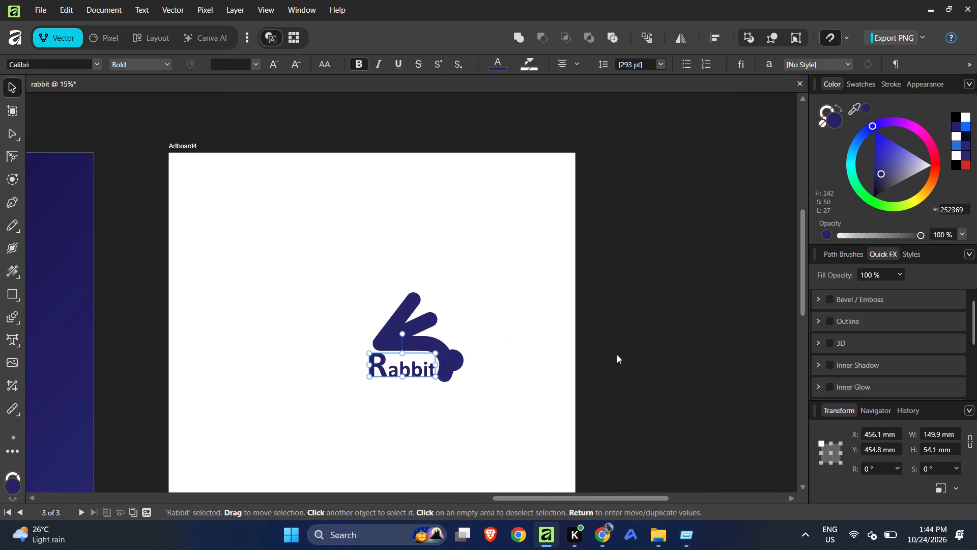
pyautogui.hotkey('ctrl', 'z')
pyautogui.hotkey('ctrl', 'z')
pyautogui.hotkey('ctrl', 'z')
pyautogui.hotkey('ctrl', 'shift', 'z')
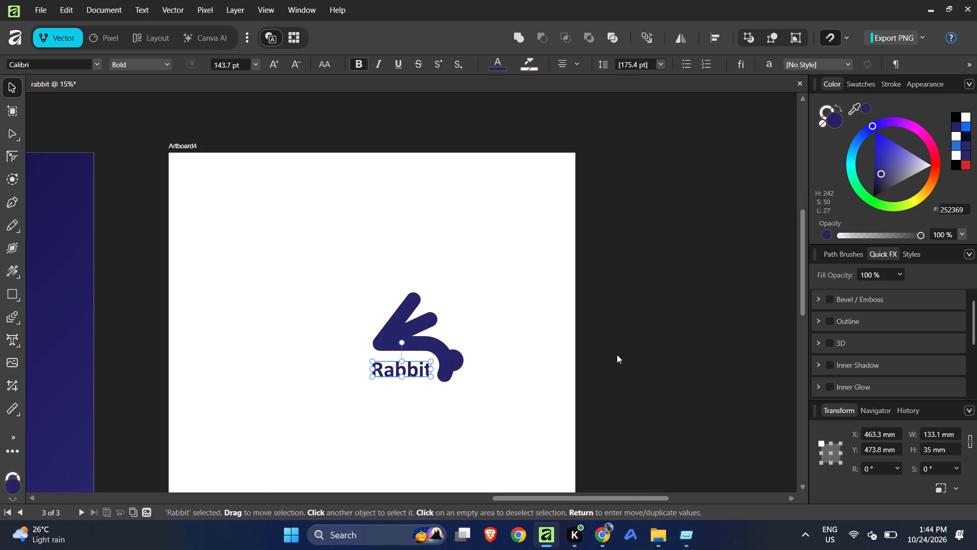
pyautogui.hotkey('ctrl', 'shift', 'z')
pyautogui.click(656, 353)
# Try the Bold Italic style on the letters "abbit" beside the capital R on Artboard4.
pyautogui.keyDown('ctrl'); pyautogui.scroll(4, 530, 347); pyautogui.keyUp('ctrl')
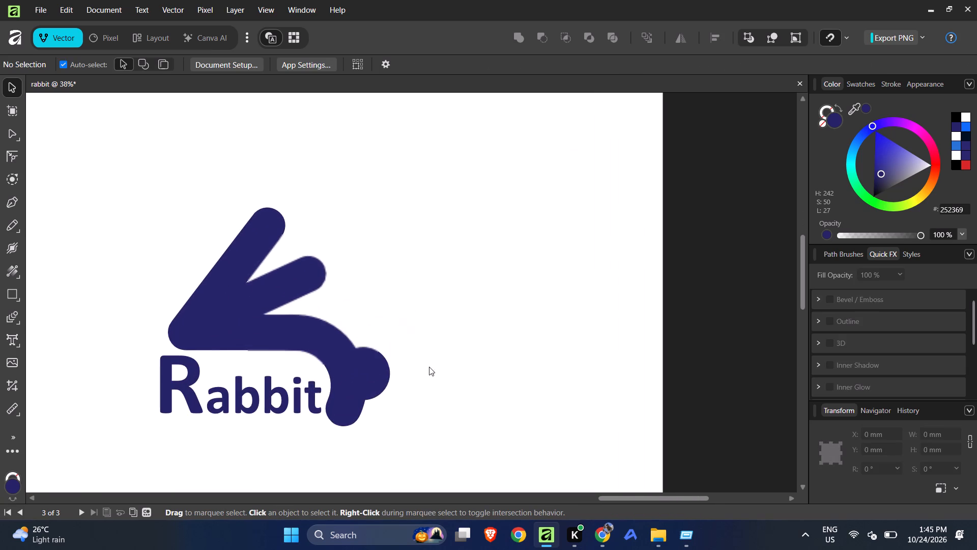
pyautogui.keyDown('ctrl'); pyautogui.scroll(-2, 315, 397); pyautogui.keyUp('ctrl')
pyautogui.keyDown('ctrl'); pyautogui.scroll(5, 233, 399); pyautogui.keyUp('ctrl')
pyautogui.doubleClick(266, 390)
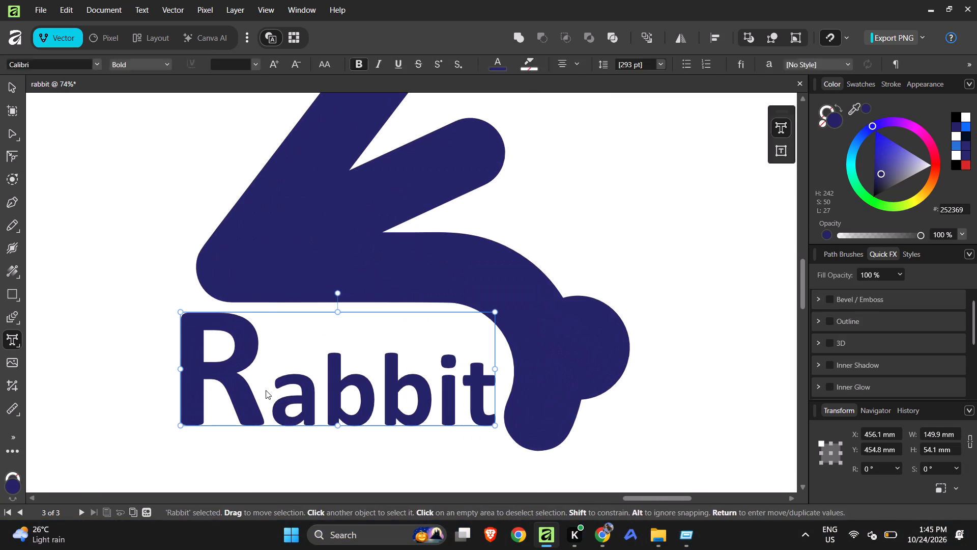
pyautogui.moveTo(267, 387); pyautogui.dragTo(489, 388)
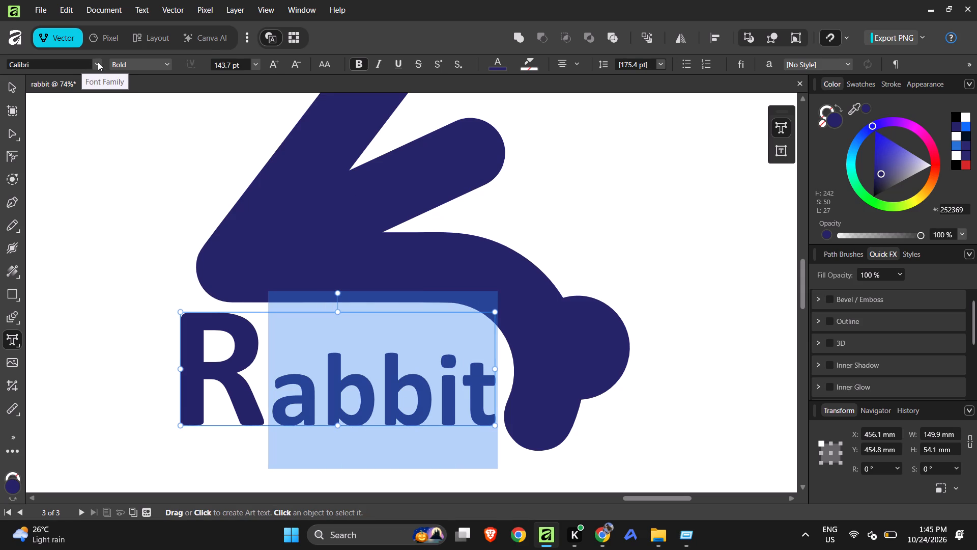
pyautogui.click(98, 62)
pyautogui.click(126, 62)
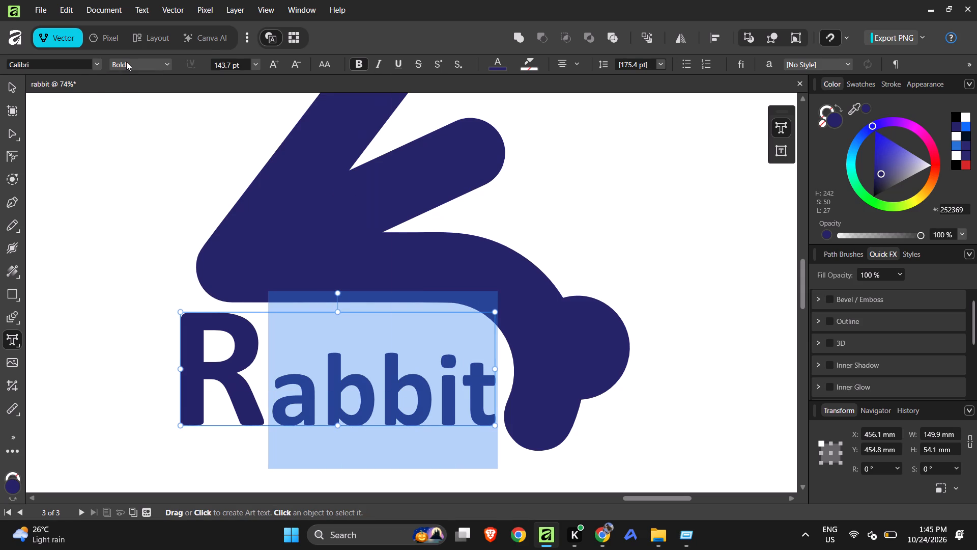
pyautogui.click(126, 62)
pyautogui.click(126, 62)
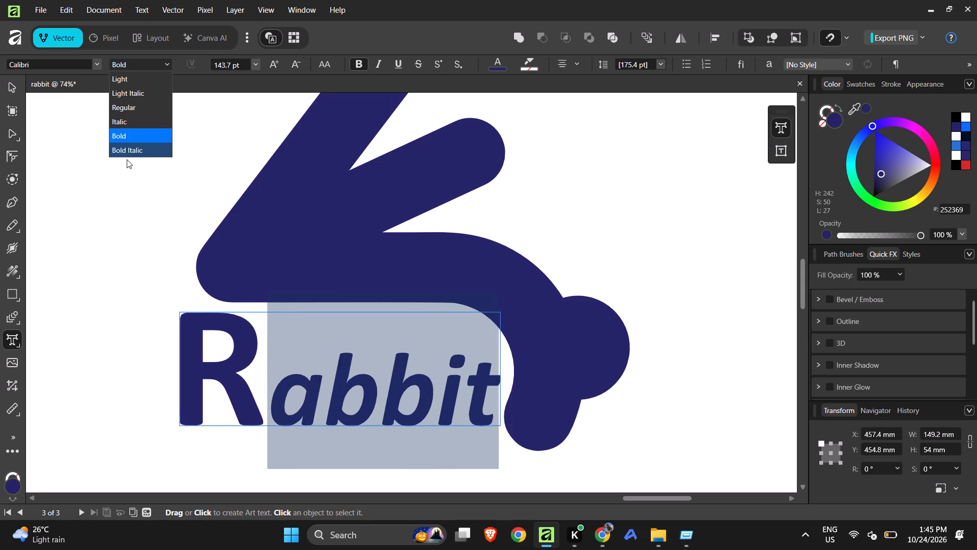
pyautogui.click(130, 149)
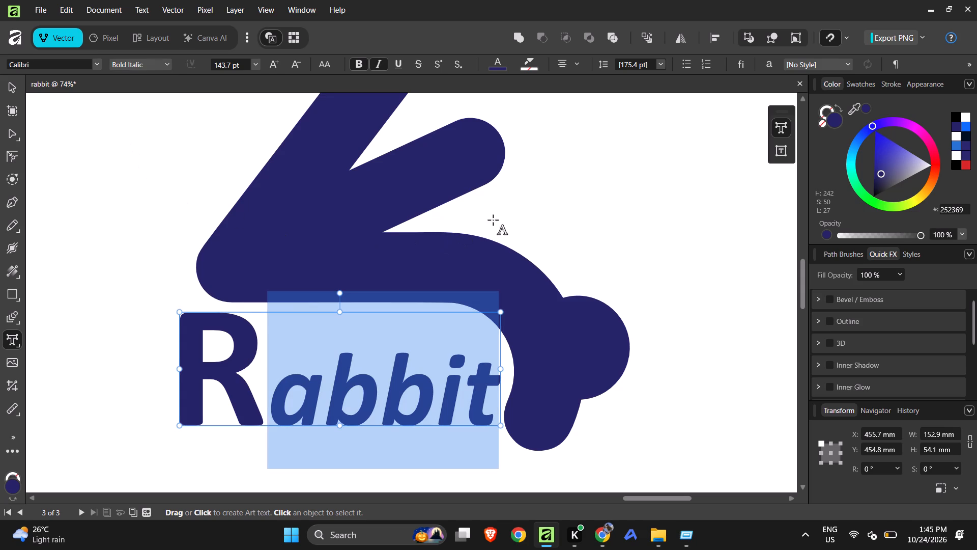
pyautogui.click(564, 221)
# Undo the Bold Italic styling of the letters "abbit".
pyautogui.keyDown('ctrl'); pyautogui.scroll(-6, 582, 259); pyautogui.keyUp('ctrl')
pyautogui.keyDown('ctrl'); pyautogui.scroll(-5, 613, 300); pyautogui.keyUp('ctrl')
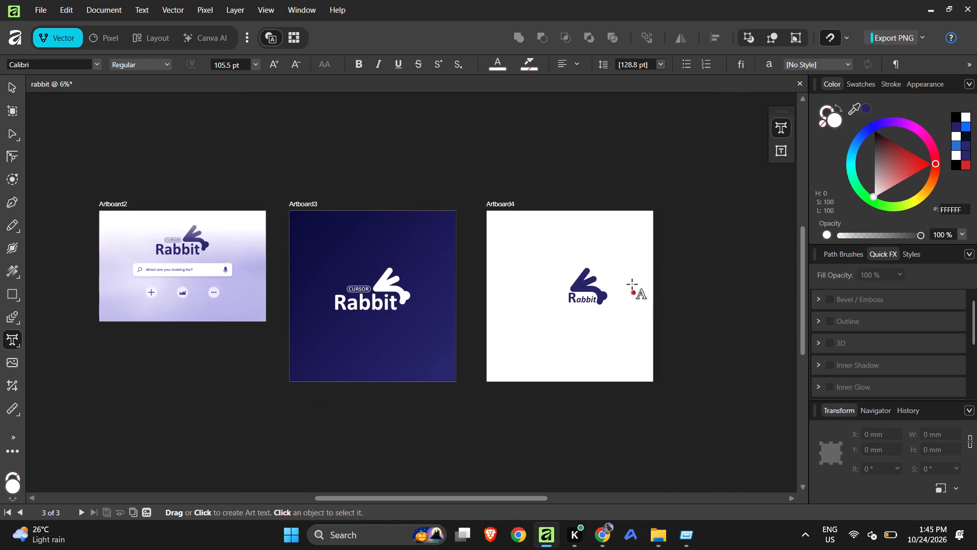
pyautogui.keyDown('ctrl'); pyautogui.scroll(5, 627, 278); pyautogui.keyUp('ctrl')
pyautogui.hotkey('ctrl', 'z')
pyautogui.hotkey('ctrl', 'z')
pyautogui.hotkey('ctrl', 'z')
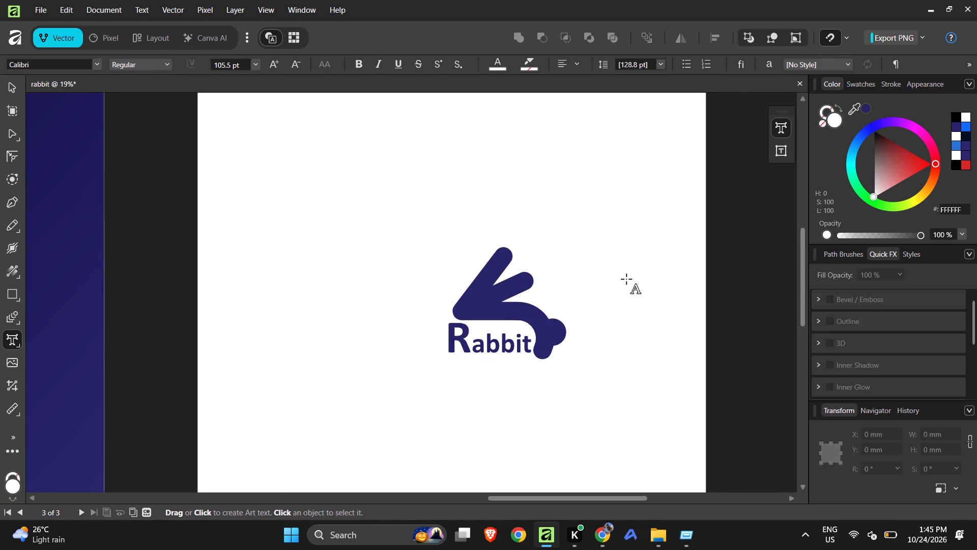
# Set the letters "abbit" to 240 pt to match the size of the capital R.
pyautogui.keyDown('ctrl'); pyautogui.scroll(-2, 491, 343); pyautogui.keyUp('ctrl')
pyautogui.keyDown('ctrl'); pyautogui.scroll(6, 490, 343); pyautogui.keyUp('ctrl')
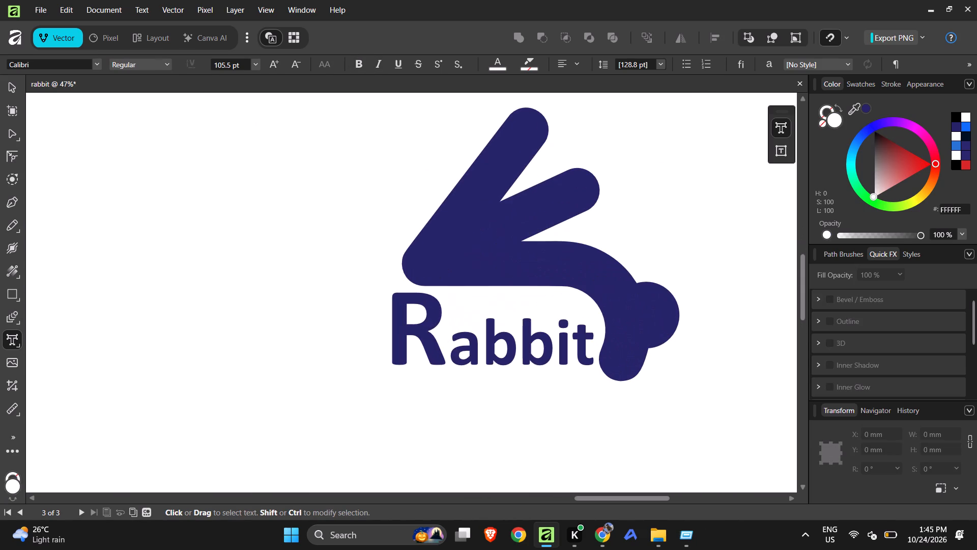
pyautogui.click(434, 331)
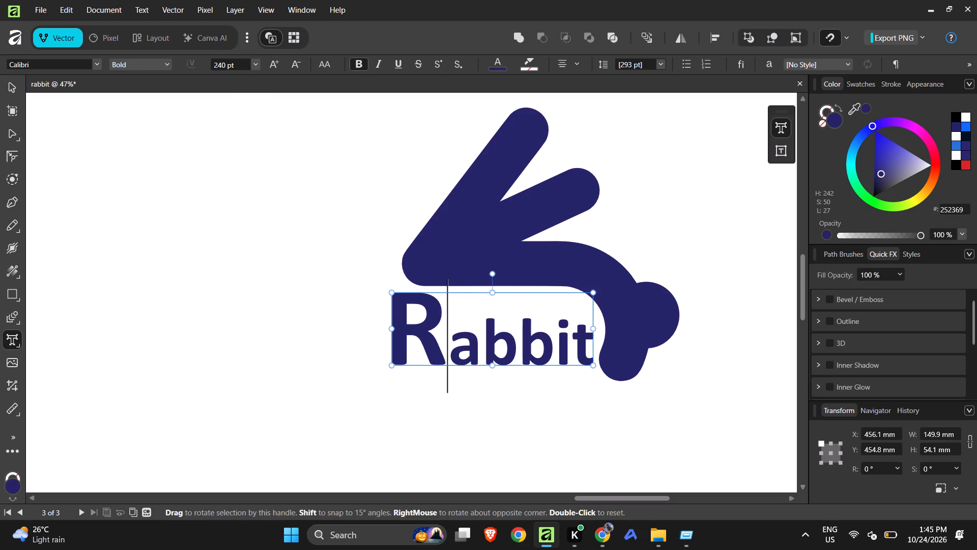
pyautogui.moveTo(450, 338); pyautogui.dragTo(707, 354)
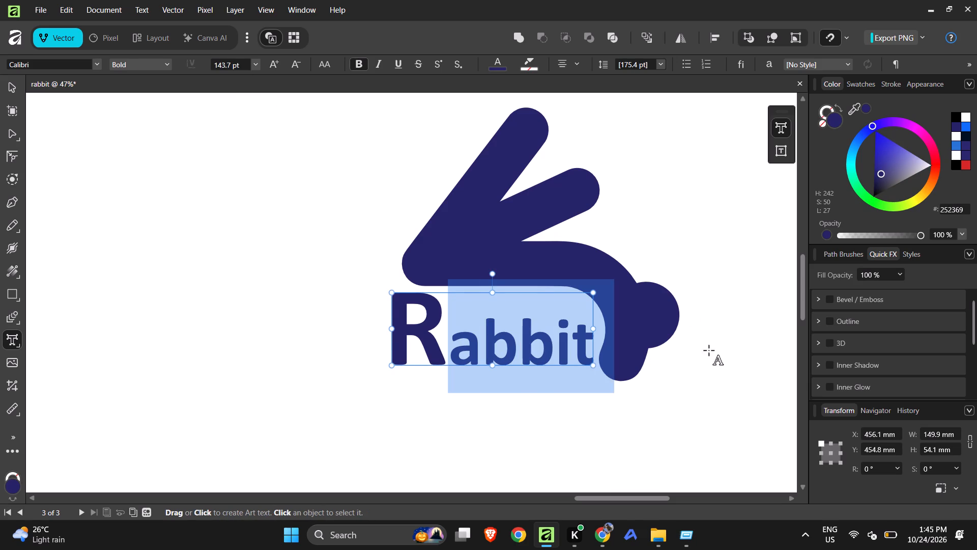
pyautogui.click(410, 299)
pyautogui.keyDown('shift'); pyautogui.click(448, 317); pyautogui.keyUp('shift')
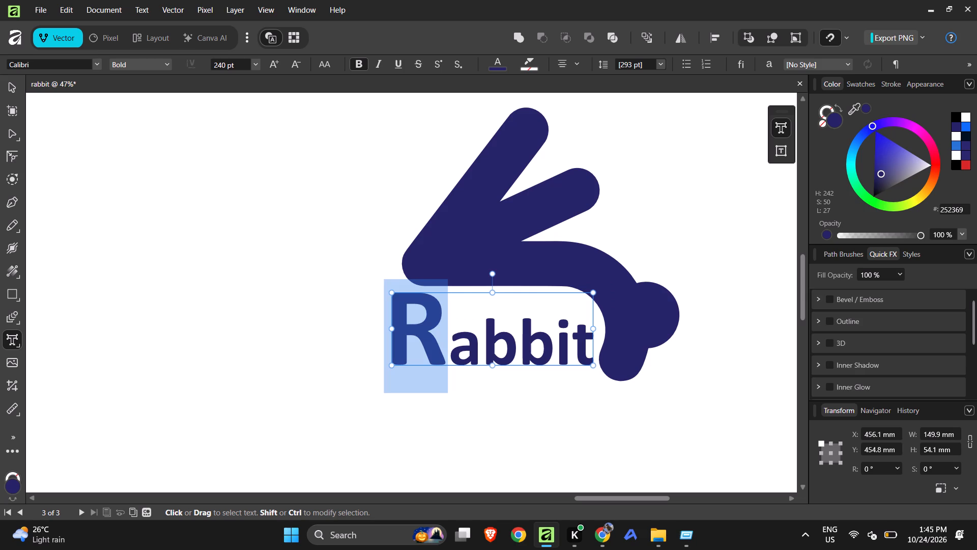
pyautogui.hotkey('ctrl', 'c')
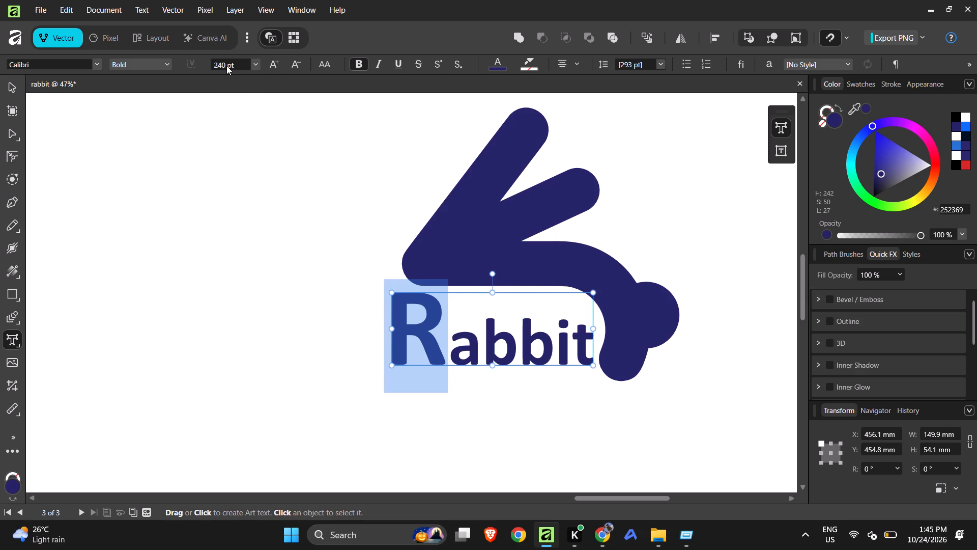
pyautogui.click(226, 65)
pyautogui.hotkey('ctrl', 'c')
pyautogui.click(262, 224)
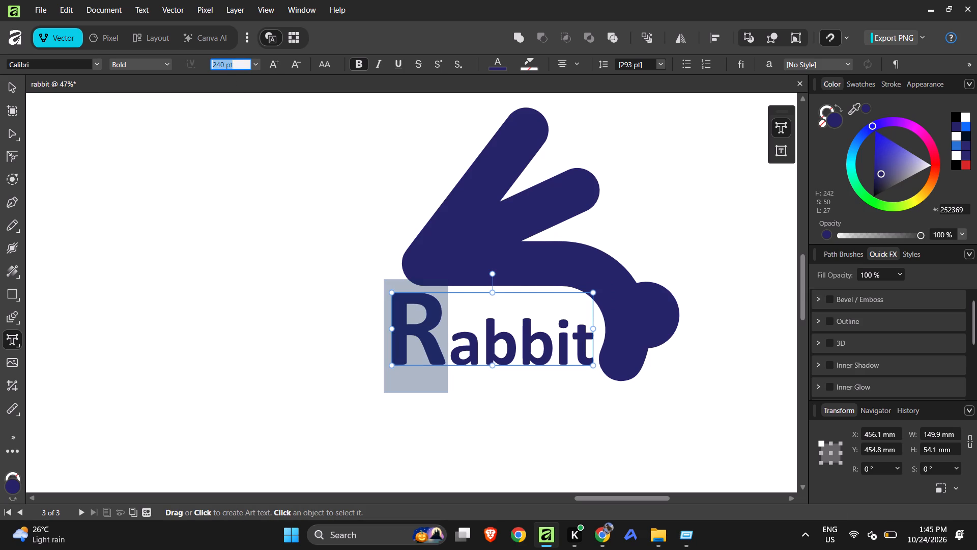
pyautogui.click(441, 327)
pyautogui.moveTo(453, 340); pyautogui.dragTo(619, 360)
pyautogui.click(227, 65)
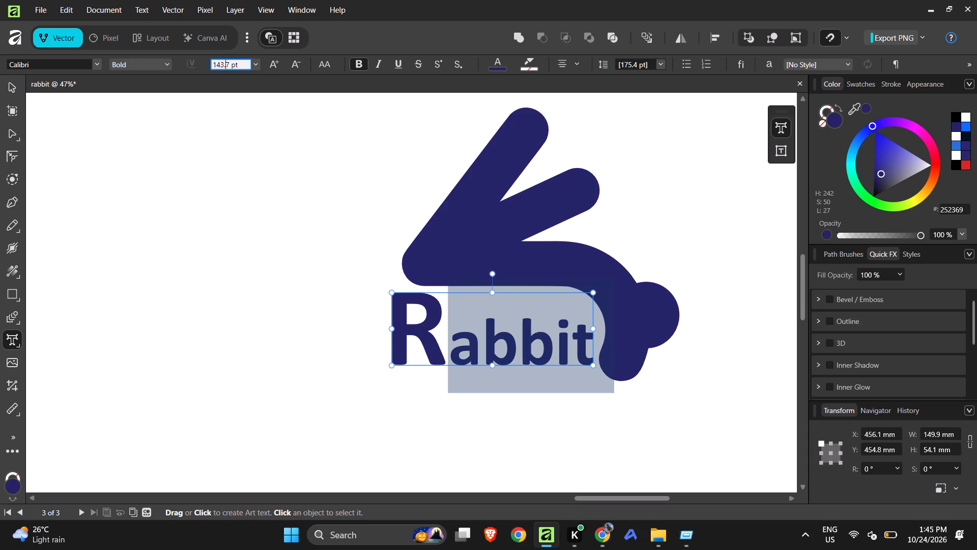
pyautogui.hotkey('ctrl', 'a')
pyautogui.hotkey('ctrl', 'v')
pyautogui.press('Return')
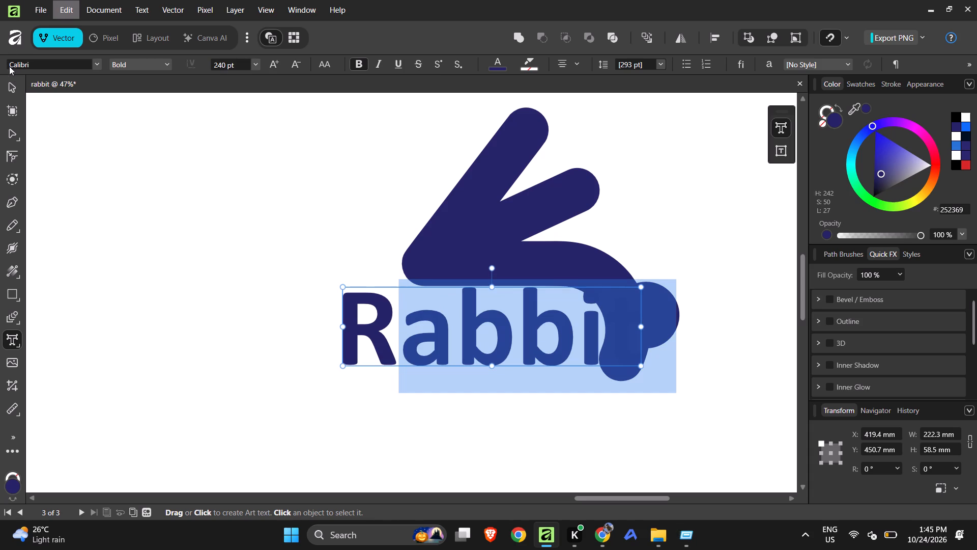
# Move the word "Rabbit" clear of the symbol's leg and below its body, to about X 382 mm, Y 462 mm.
pyautogui.click(14, 85)
pyautogui.click(110, 111)
pyautogui.keyDown('ctrl'); pyautogui.scroll(-4, 224, 195); pyautogui.keyUp('ctrl')
pyautogui.keyDown('ctrl'); pyautogui.scroll(4, 318, 248); pyautogui.keyUp('ctrl')
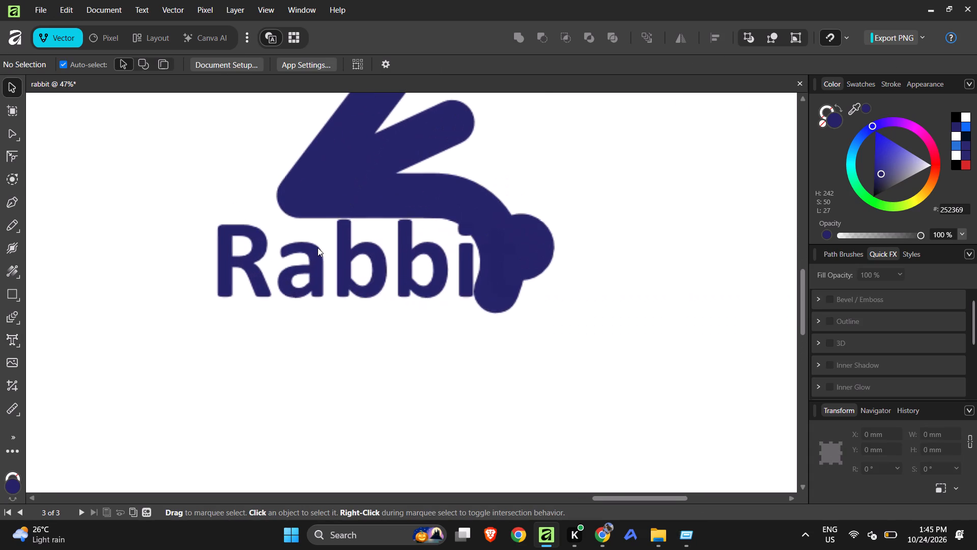
pyautogui.click(412, 274)
pyautogui.moveTo(412, 280); pyautogui.dragTo(396, 269)
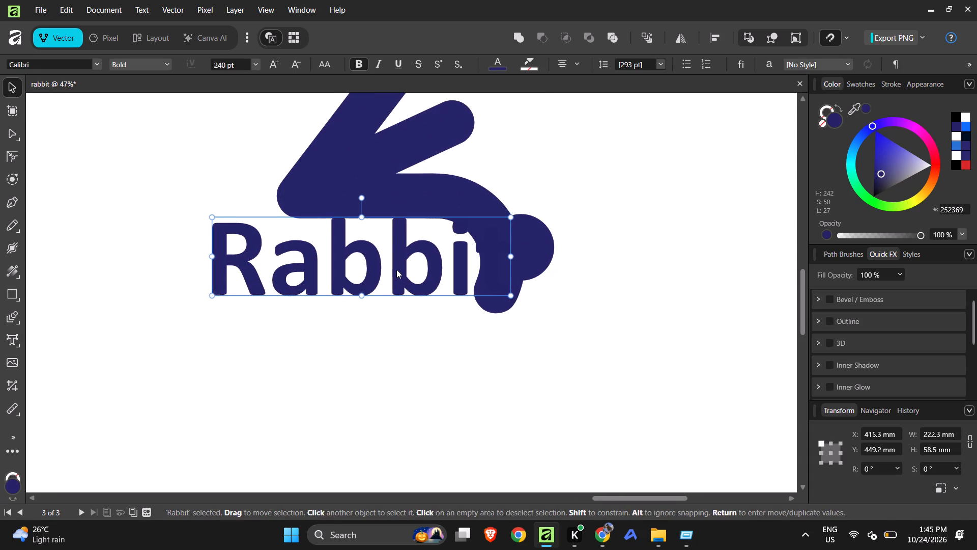
pyautogui.moveTo(396, 269); pyautogui.dragTo(362, 279)
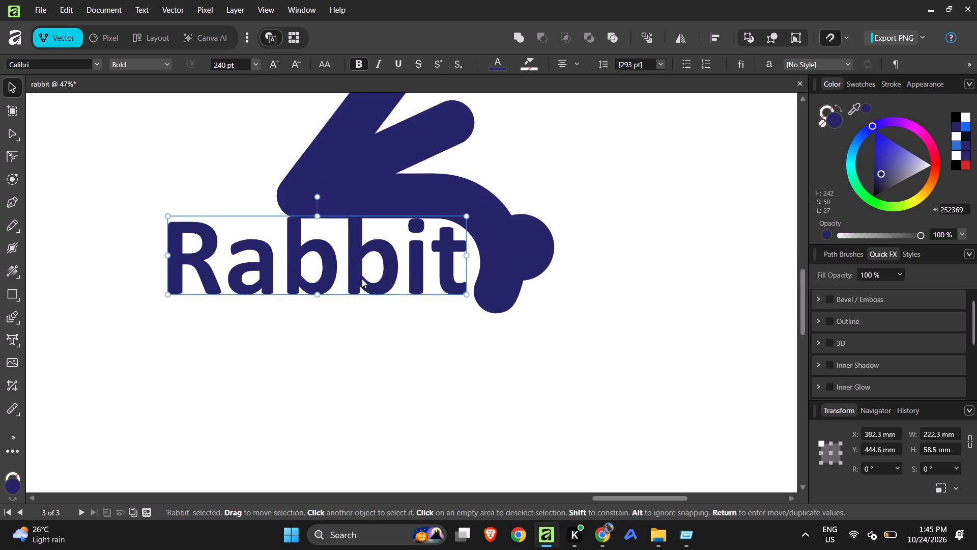
pyautogui.moveTo(362, 279); pyautogui.dragTo(362, 295)
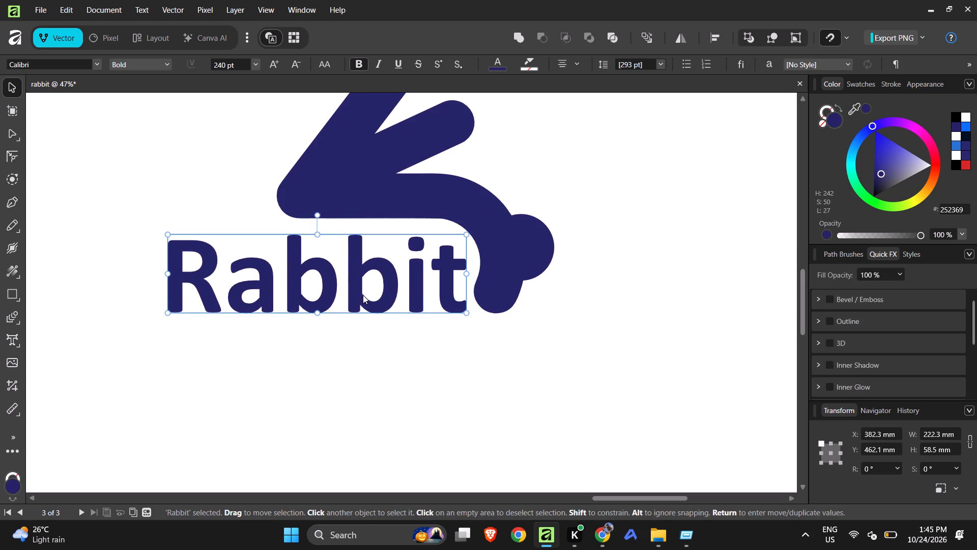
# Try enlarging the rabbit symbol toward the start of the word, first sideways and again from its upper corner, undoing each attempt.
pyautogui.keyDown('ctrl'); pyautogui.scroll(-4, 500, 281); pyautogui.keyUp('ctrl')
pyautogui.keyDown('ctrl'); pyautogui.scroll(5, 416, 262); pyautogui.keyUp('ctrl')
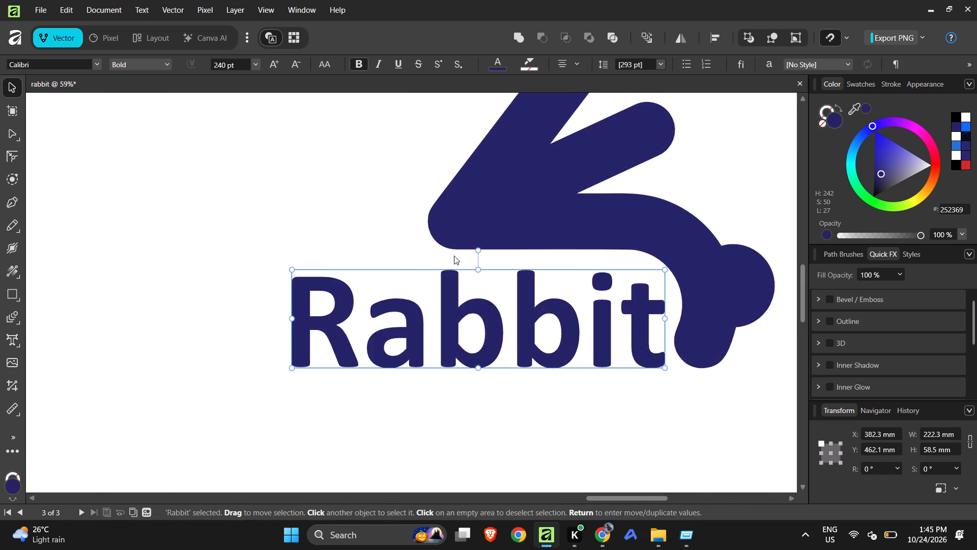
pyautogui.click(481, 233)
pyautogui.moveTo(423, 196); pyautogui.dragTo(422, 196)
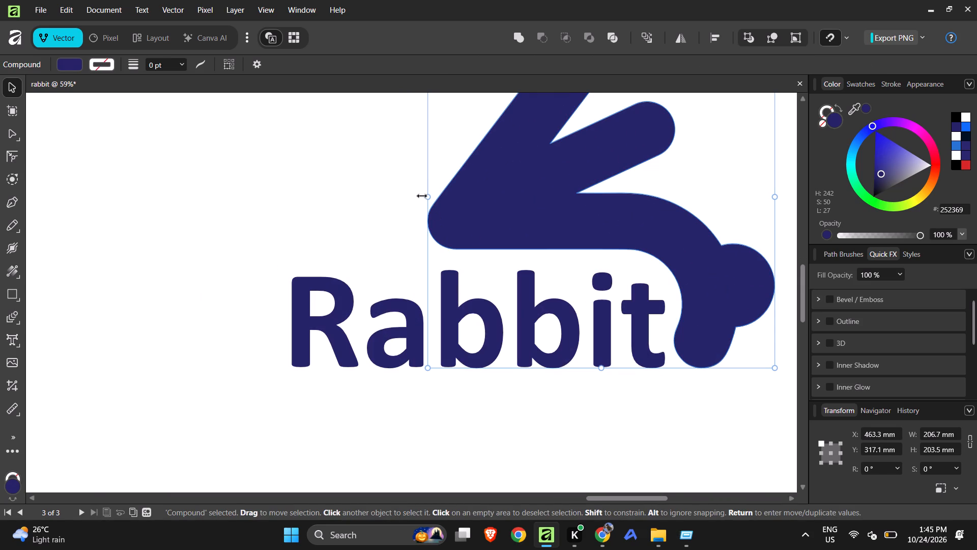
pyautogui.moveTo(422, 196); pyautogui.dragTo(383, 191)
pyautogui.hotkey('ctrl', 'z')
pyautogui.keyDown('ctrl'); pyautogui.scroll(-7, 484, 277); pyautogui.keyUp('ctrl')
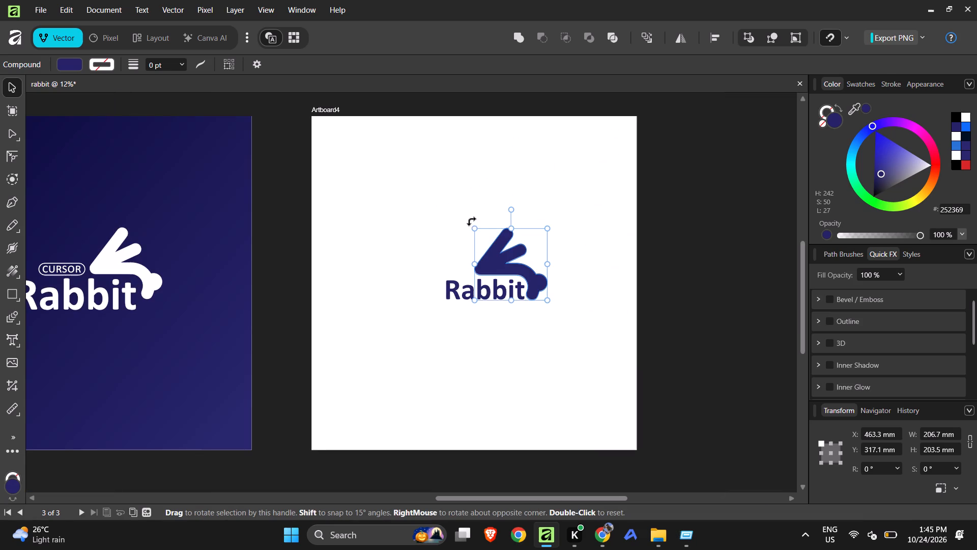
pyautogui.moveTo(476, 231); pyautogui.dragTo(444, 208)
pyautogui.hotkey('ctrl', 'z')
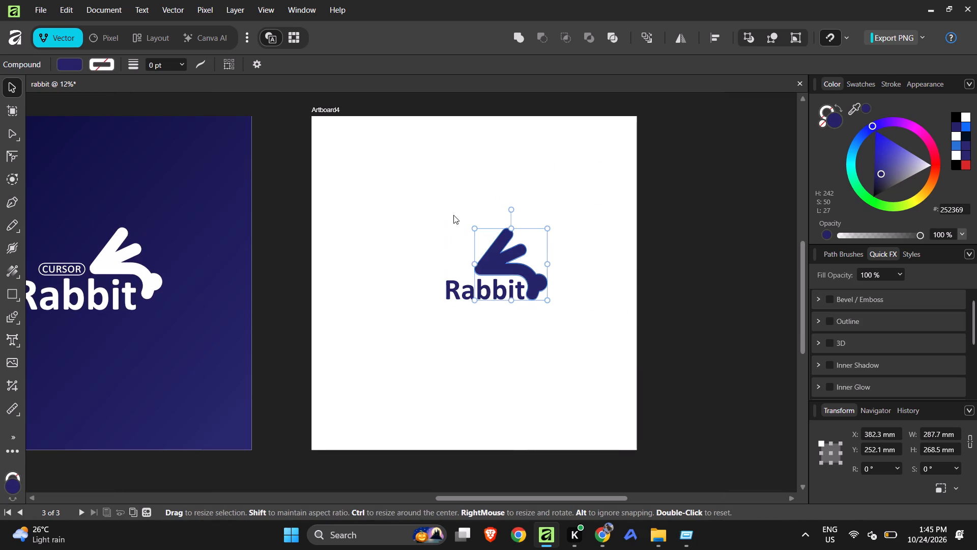
# Enlarge the rabbit symbol to about 288 × 283 mm, aligning its left edge with the start of the word.
pyautogui.moveTo(475, 229); pyautogui.dragTo(437, 206)
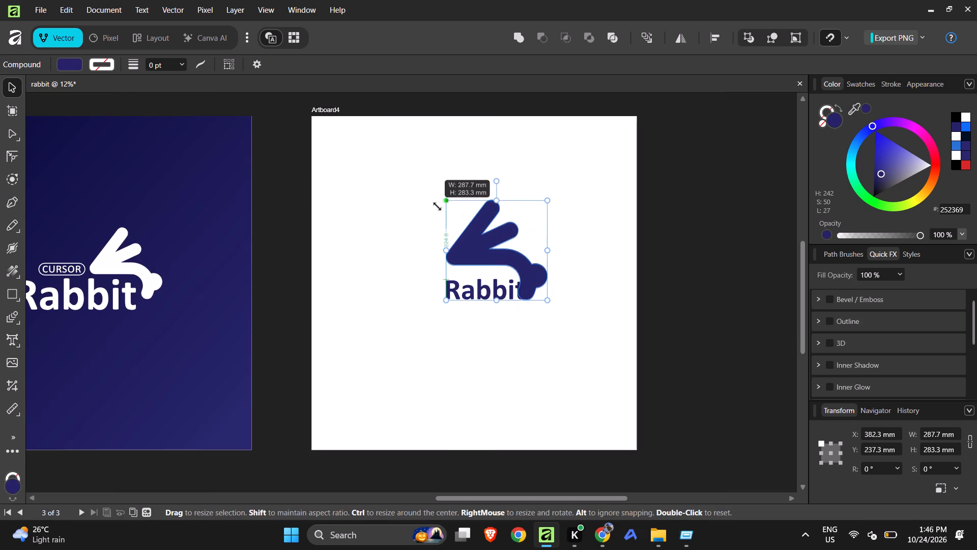
pyautogui.moveTo(437, 206); pyautogui.dragTo(439, 208)
pyautogui.keyDown('ctrl'); pyautogui.scroll(-2, 464, 251); pyautogui.keyUp('ctrl')
pyautogui.keyDown('ctrl'); pyautogui.scroll(6, 474, 259); pyautogui.keyUp('ctrl')
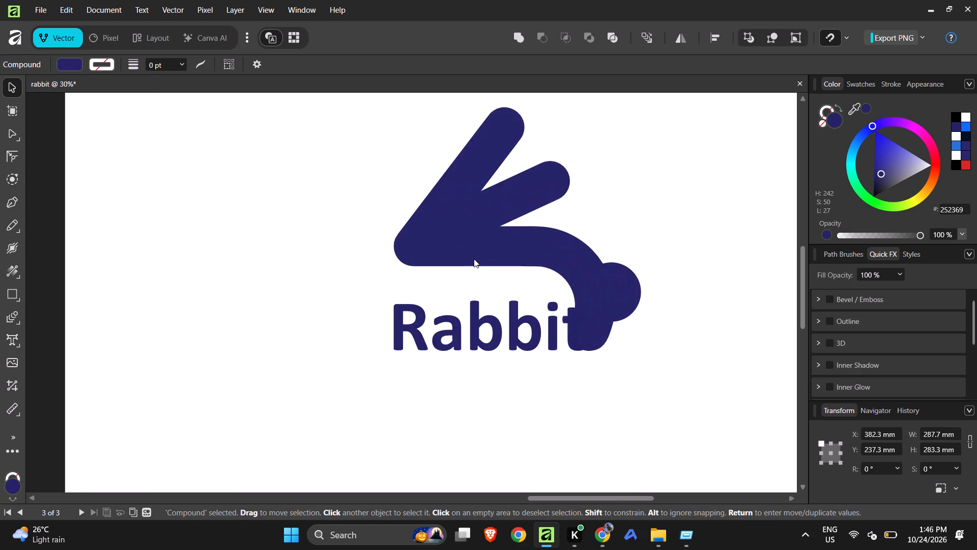
# Scale the word "Rabbit" down to about 196 × 52 mm and raise it beneath the symbol's body, clear of the leg.
pyautogui.click(474, 259)
pyautogui.click(667, 324)
pyautogui.click(508, 335)
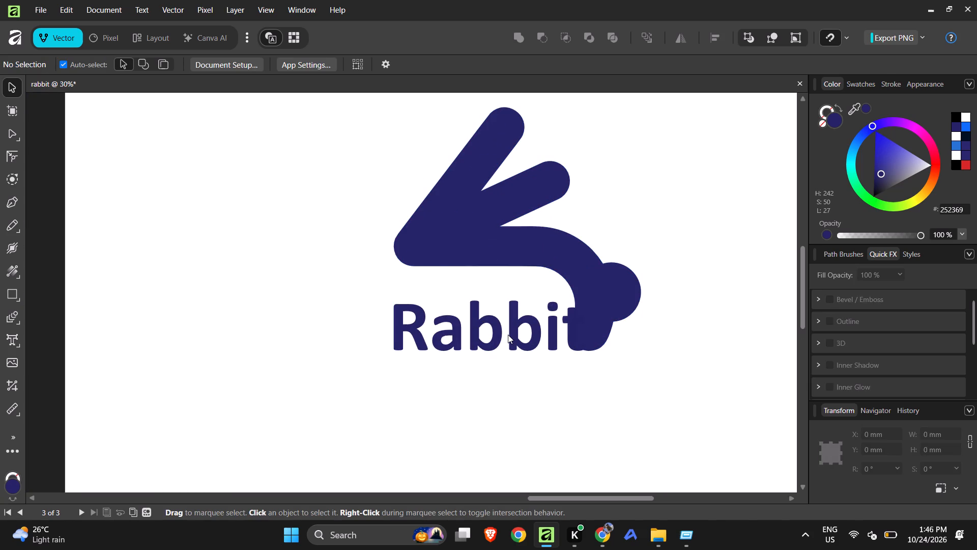
pyautogui.moveTo(588, 351); pyautogui.dragTo(577, 346)
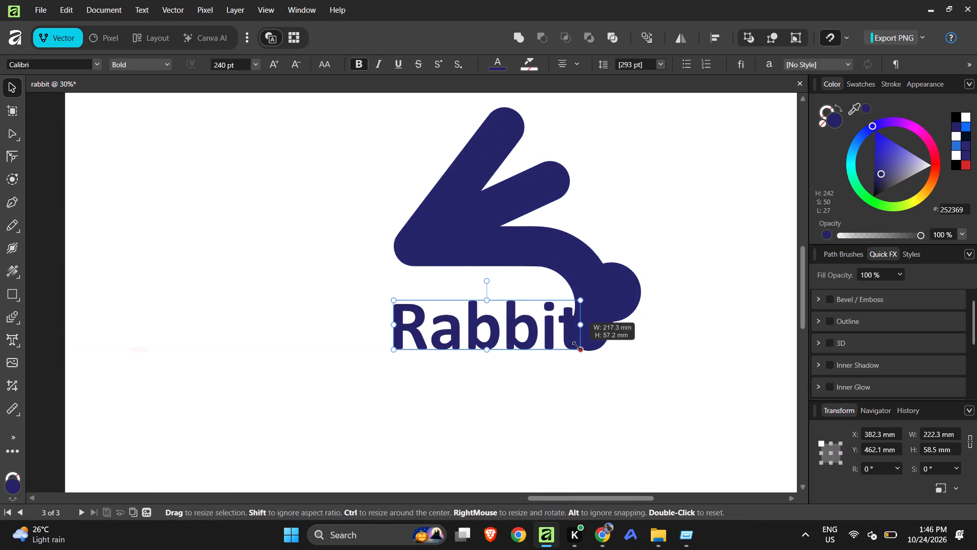
pyautogui.moveTo(577, 346); pyautogui.dragTo(567, 339)
pyautogui.moveTo(520, 332); pyautogui.dragTo(519, 311)
pyautogui.click(642, 342)
# Fine-tune the word "Rabbit" to about 191 × 50 mm, keeping its left edge aligned with the symbol.
pyautogui.keyDown('ctrl'); pyautogui.scroll(-9, 645, 346); pyautogui.keyUp('ctrl')
pyautogui.keyDown('ctrl'); pyautogui.scroll(6, 674, 336); pyautogui.keyUp('ctrl')
pyautogui.keyDown('ctrl'); pyautogui.scroll(5, 594, 370); pyautogui.keyUp('ctrl')
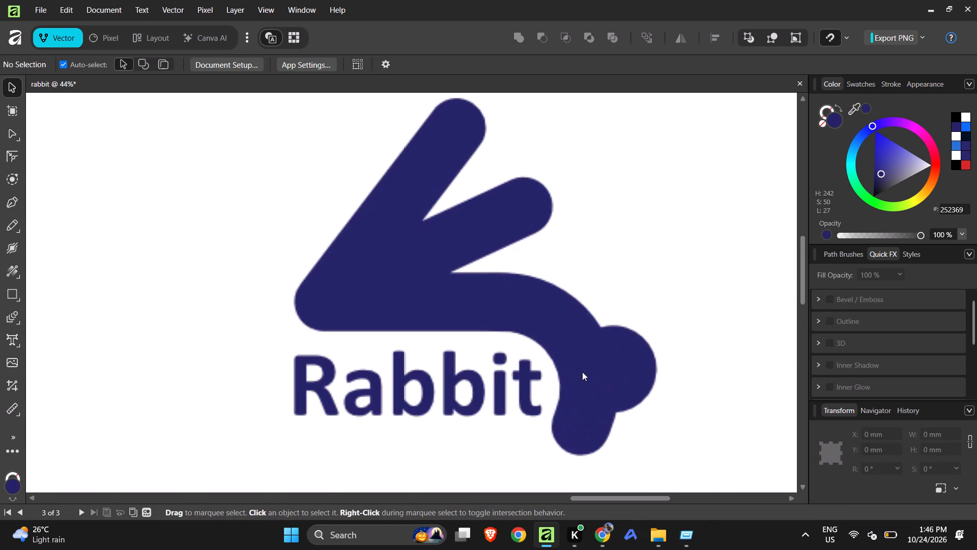
pyautogui.click(536, 374)
pyautogui.moveTo(545, 384); pyautogui.dragTo(543, 384)
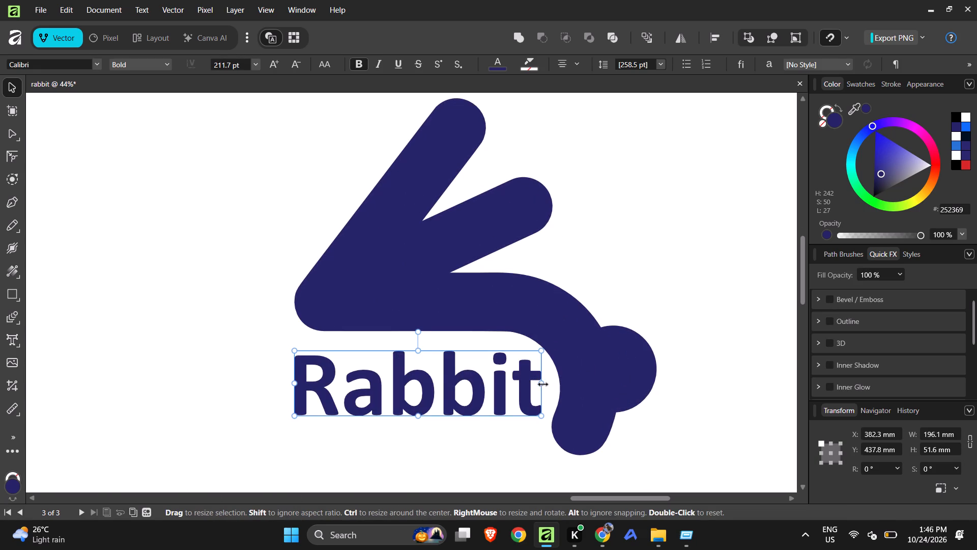
pyautogui.moveTo(543, 384); pyautogui.dragTo(534, 382)
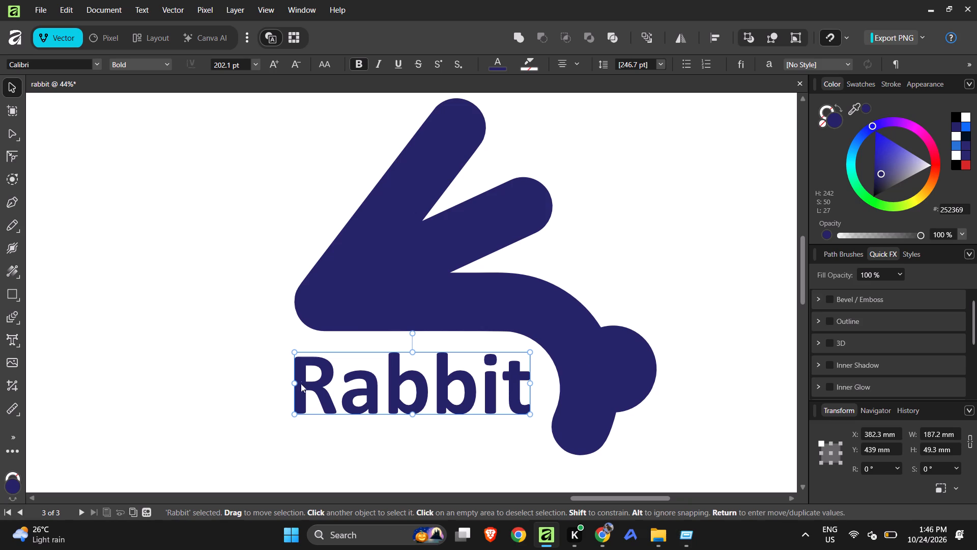
pyautogui.click(296, 381)
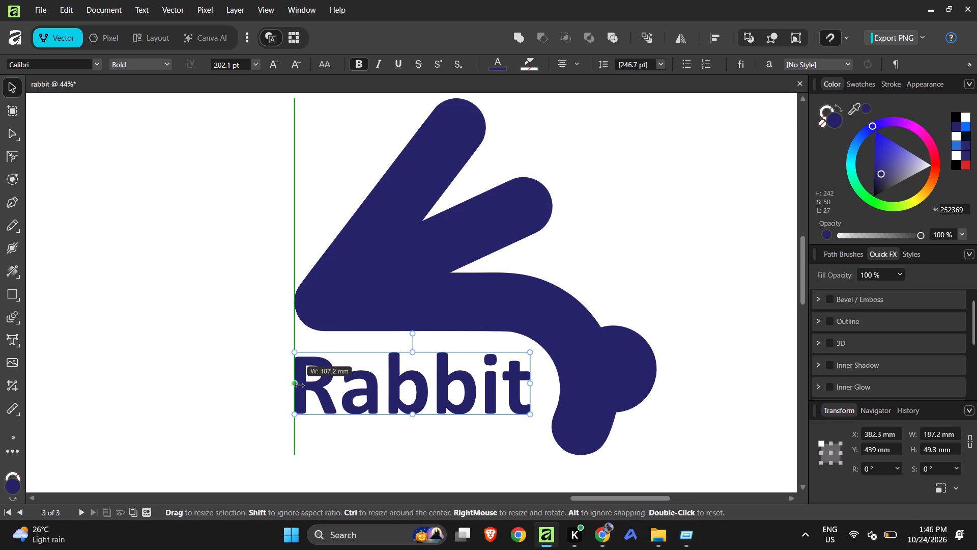
pyautogui.moveTo(532, 416); pyautogui.dragTo(525, 413)
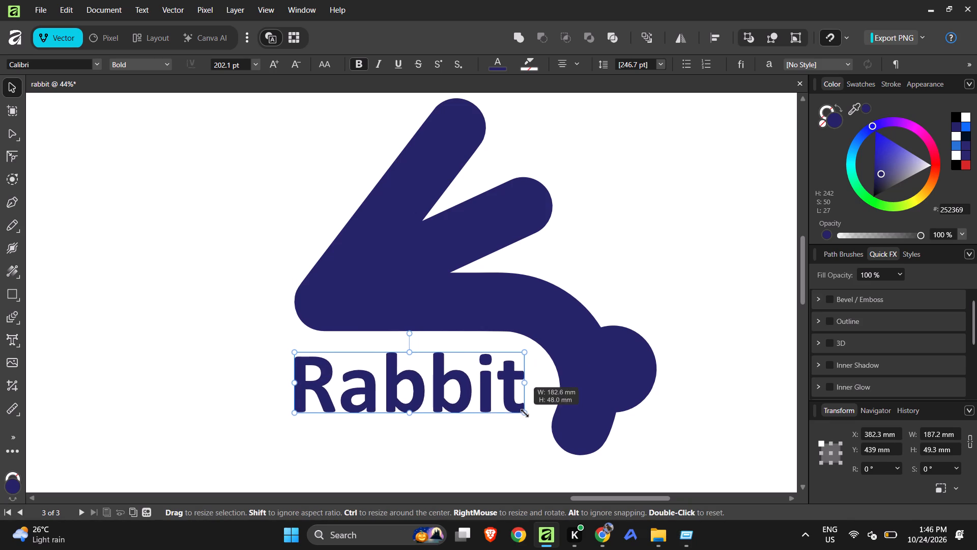
pyautogui.moveTo(525, 413); pyautogui.dragTo(521, 411)
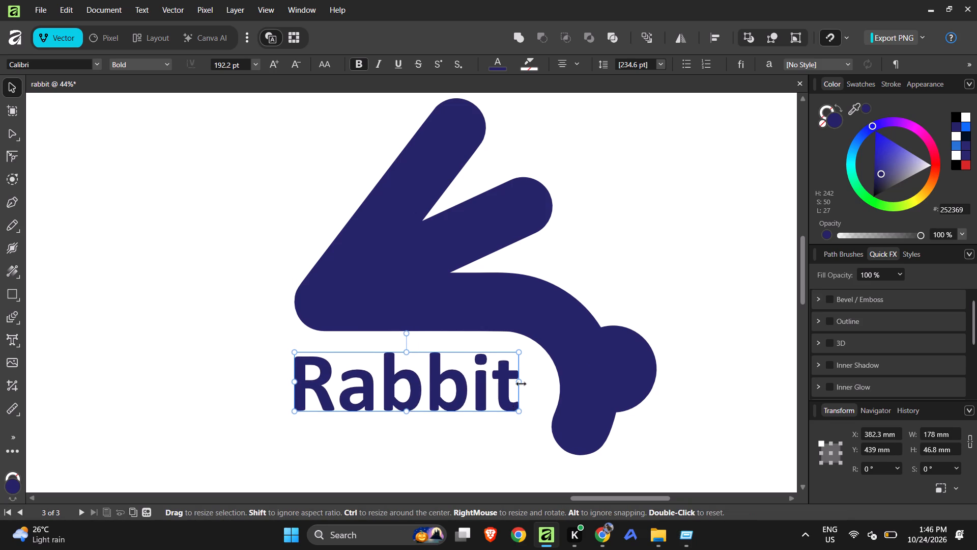
pyautogui.moveTo(521, 383); pyautogui.dragTo(538, 394)
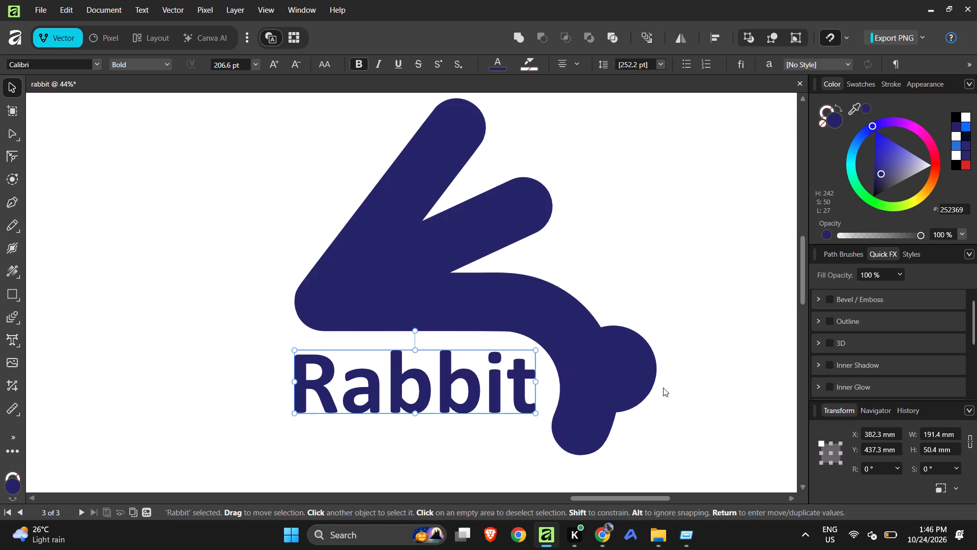
# Nudge the word "Rabbit" down to Y about 440.6 mm, widening the gap beneath the rabbit symbol's body.
pyautogui.press('Down')
pyautogui.press('Down')
pyautogui.press('Down')
pyautogui.press('Down')
pyautogui.press('Down')
pyautogui.press('Down')
pyautogui.press('Down')
pyautogui.press('Down')
pyautogui.press('Down')
pyautogui.press('Down')
pyautogui.press('Down')
pyautogui.press('Down')
pyautogui.press('Down')
pyautogui.press('Down')
pyautogui.press('Down')
pyautogui.press('Down')
pyautogui.press('Down')
pyautogui.press('Down')
pyautogui.press('Down')
pyautogui.press('Down')
pyautogui.press('Down')
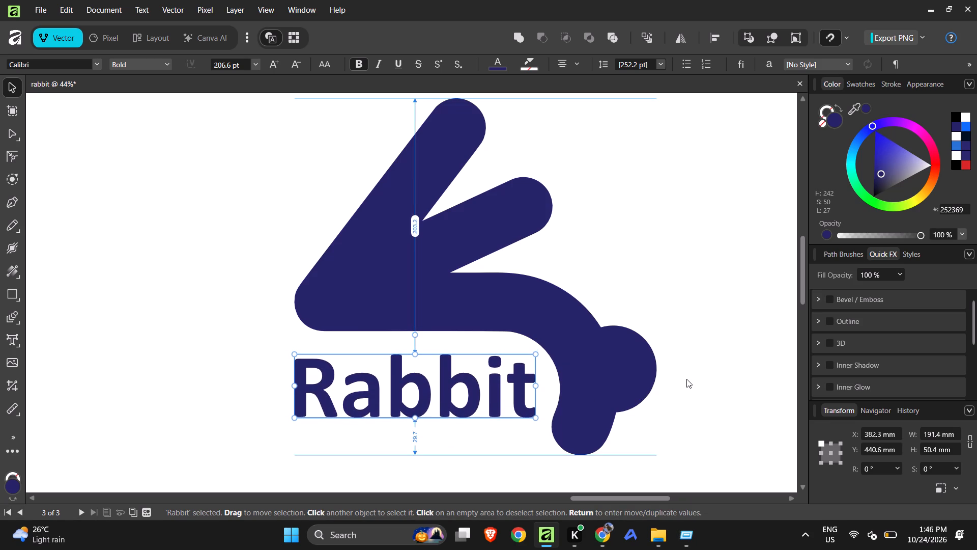
pyautogui.click(675, 311)
pyautogui.keyDown('ctrl'); pyautogui.scroll(-5, 518, 310); pyautogui.keyUp('ctrl')
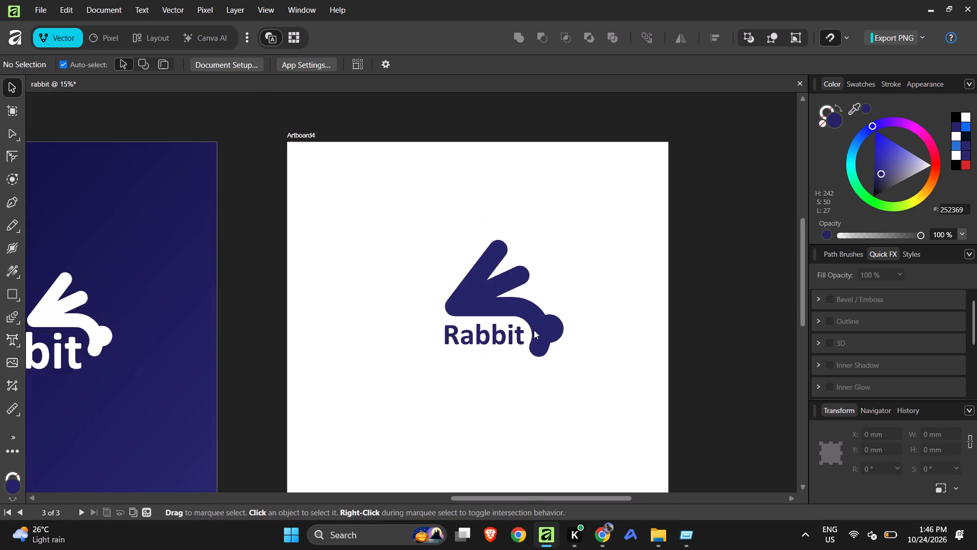
# Recolour the word "Rabbit" on Artboard4 from the symbol's navy to a lighter, muted greyish purple.
pyautogui.keyDown('ctrl'); pyautogui.scroll(3, 534, 330); pyautogui.keyUp('ctrl')
pyautogui.click(504, 338)
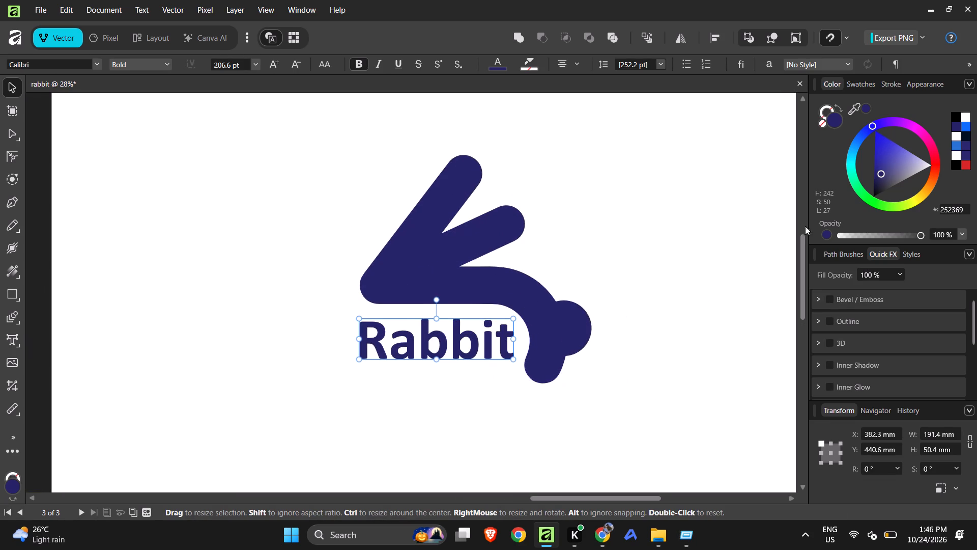
pyautogui.moveTo(907, 169); pyautogui.dragTo(889, 164)
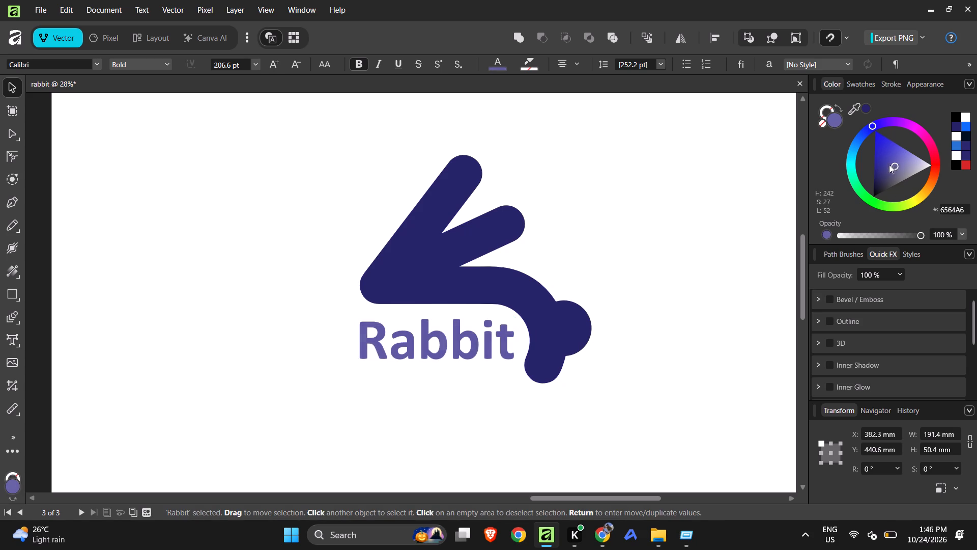
pyautogui.moveTo(889, 164); pyautogui.dragTo(896, 178)
pyautogui.click(713, 231)
pyautogui.keyDown('ctrl'); pyautogui.scroll(-5, 644, 311); pyautogui.keyUp('ctrl')
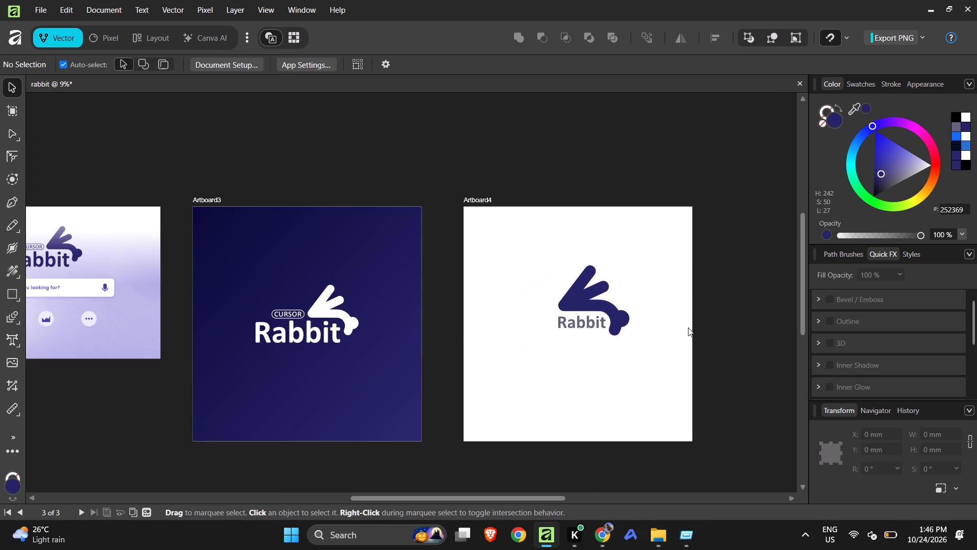
# Group the rabbit symbol and the word "Rabbit" on Artboard4 into a single object.
pyautogui.keyDown('ctrl'); pyautogui.scroll(2, 471, 315); pyautogui.keyUp('ctrl')
pyautogui.keyDown('ctrl'); pyautogui.scroll(-4, 689, 351); pyautogui.keyUp('ctrl')
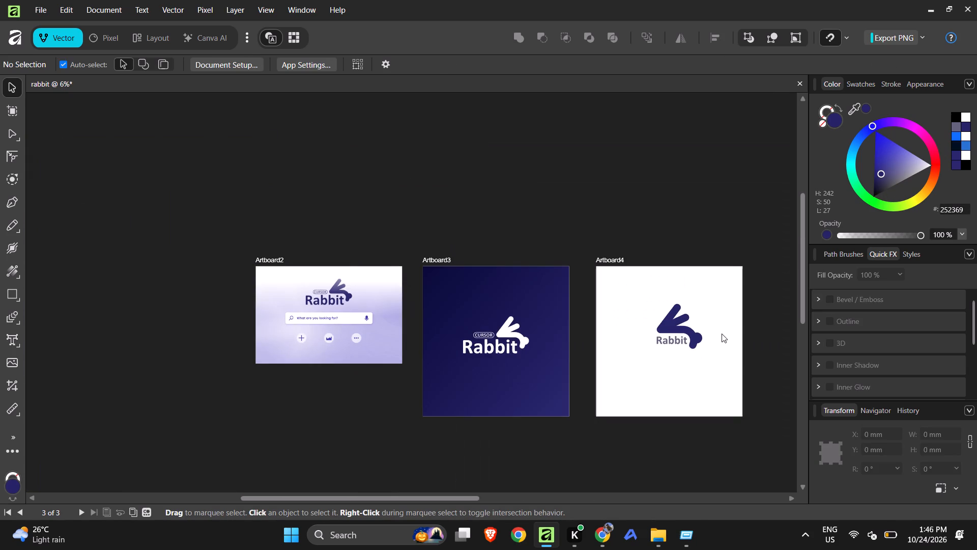
pyautogui.keyDown('ctrl'); pyautogui.scroll(4, 722, 334); pyautogui.keyUp('ctrl')
pyautogui.click(710, 346)
pyautogui.moveTo(722, 388); pyautogui.dragTo(525, 264)
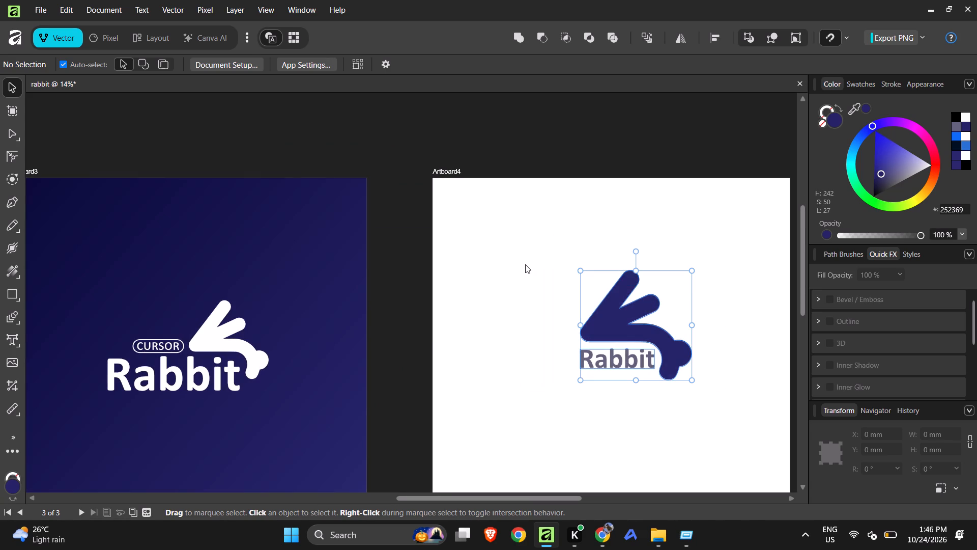
pyautogui.hotkey('ctrl', 'g')
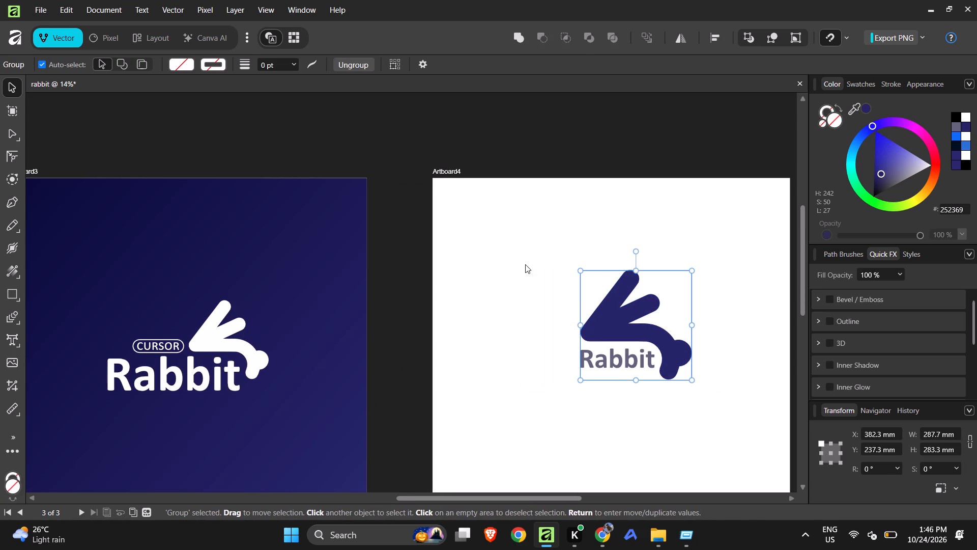
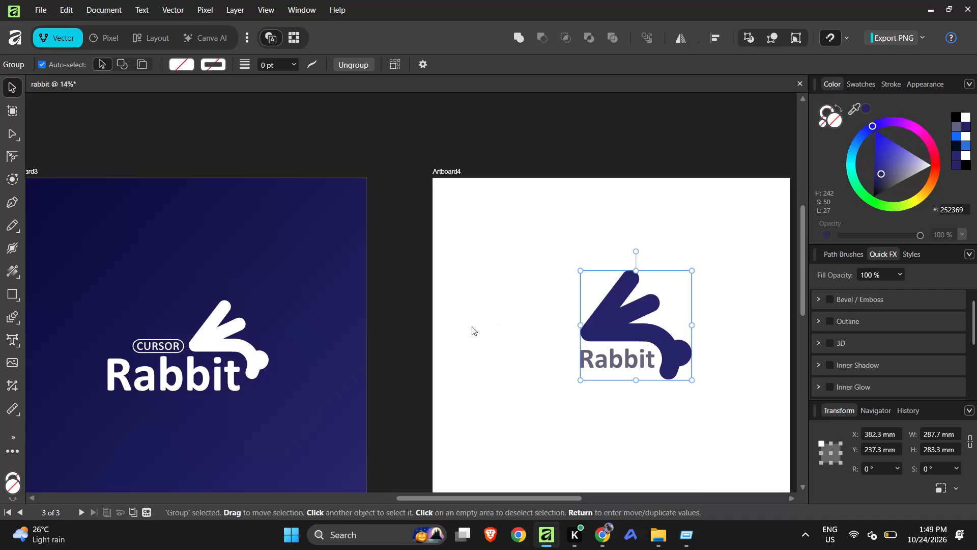
# Examine the compact Rabbit logo on Artboard4 up close and alongside the logo versions on the neighbouring artboards.
pyautogui.click(398, 341)
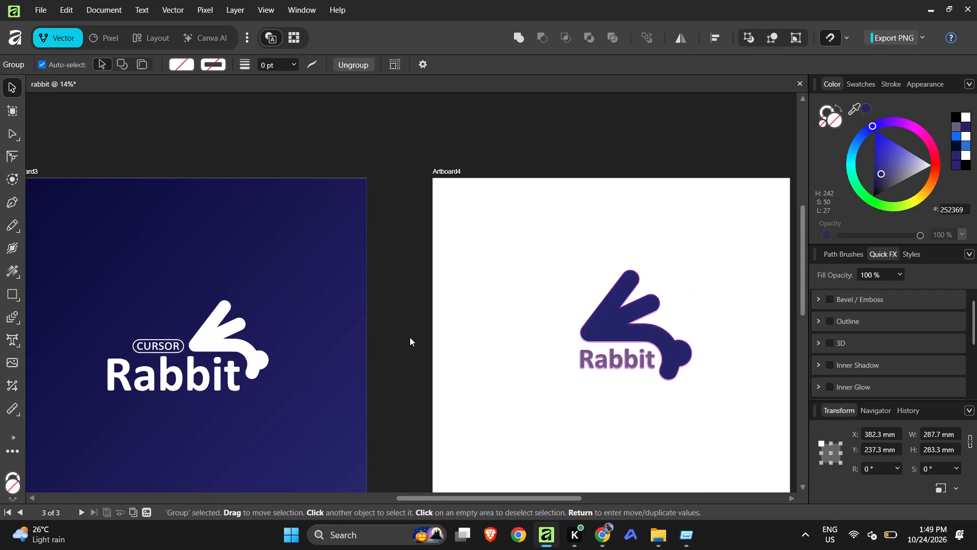
pyautogui.keyDown('ctrl'); pyautogui.scroll(-2, 410, 337); pyautogui.keyUp('ctrl')
pyautogui.keyDown('ctrl'); pyautogui.scroll(5, 570, 349); pyautogui.keyUp('ctrl')
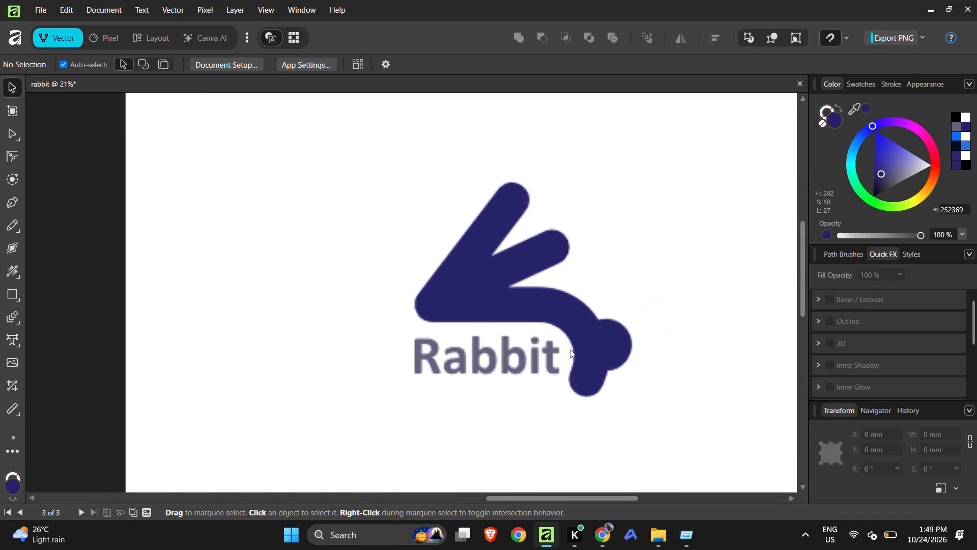
pyautogui.keyDown('ctrl'); pyautogui.scroll(-3, 570, 349); pyautogui.keyUp('ctrl')
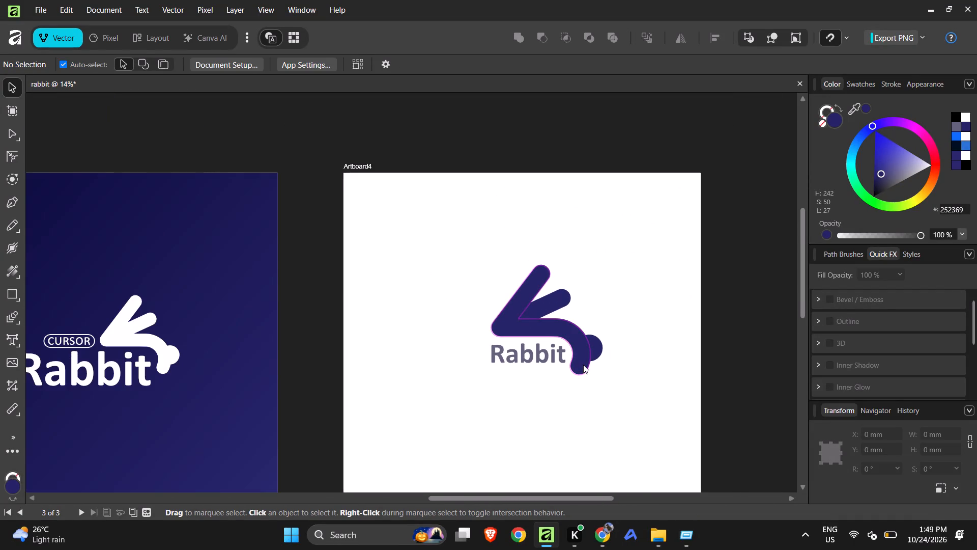
pyautogui.keyDown('ctrl'); pyautogui.scroll(-3, 579, 366); pyautogui.keyUp('ctrl')
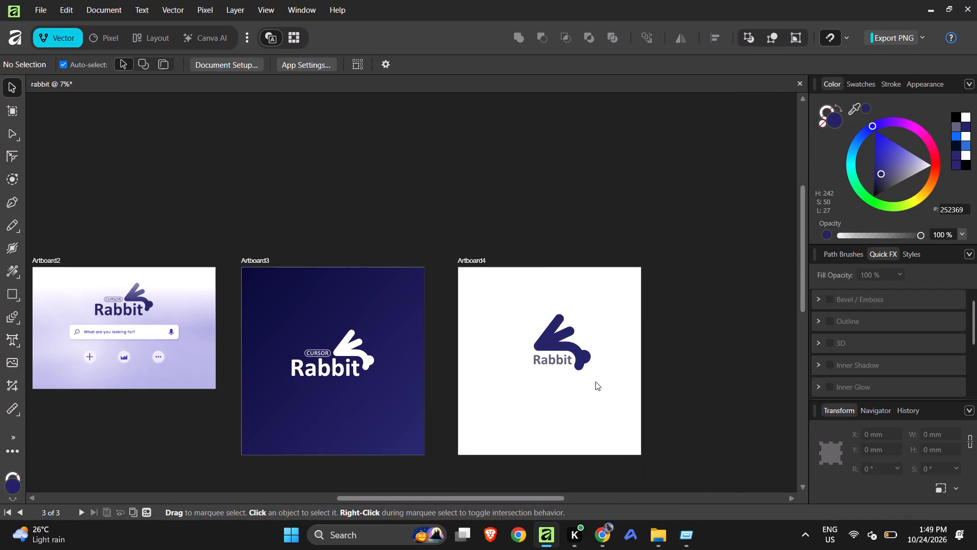
pyautogui.moveTo(670, 395); pyautogui.dragTo(505, 295)
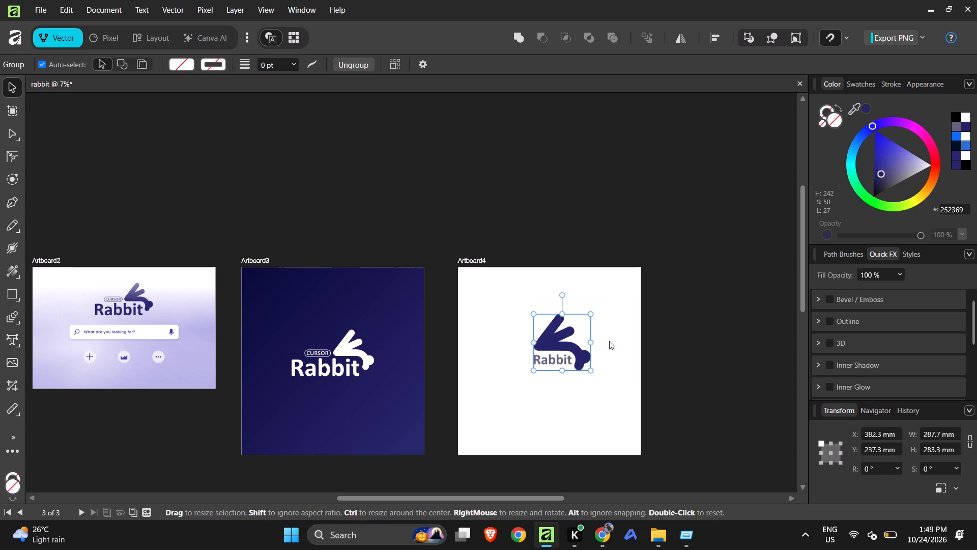
pyautogui.click(656, 349)
pyautogui.keyDown('ctrl'); pyautogui.scroll(-2, 656, 349); pyautogui.keyUp('ctrl')
pyautogui.keyDown('ctrl'); pyautogui.scroll(4, 603, 324); pyautogui.keyUp('ctrl')
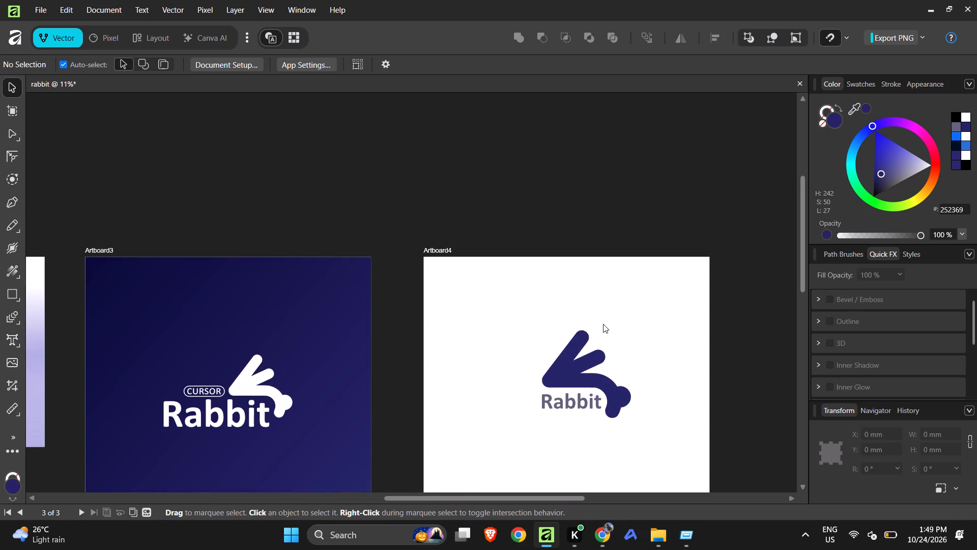
pyautogui.keyDown('ctrl'); pyautogui.scroll(2, 582, 414); pyautogui.keyUp('ctrl')
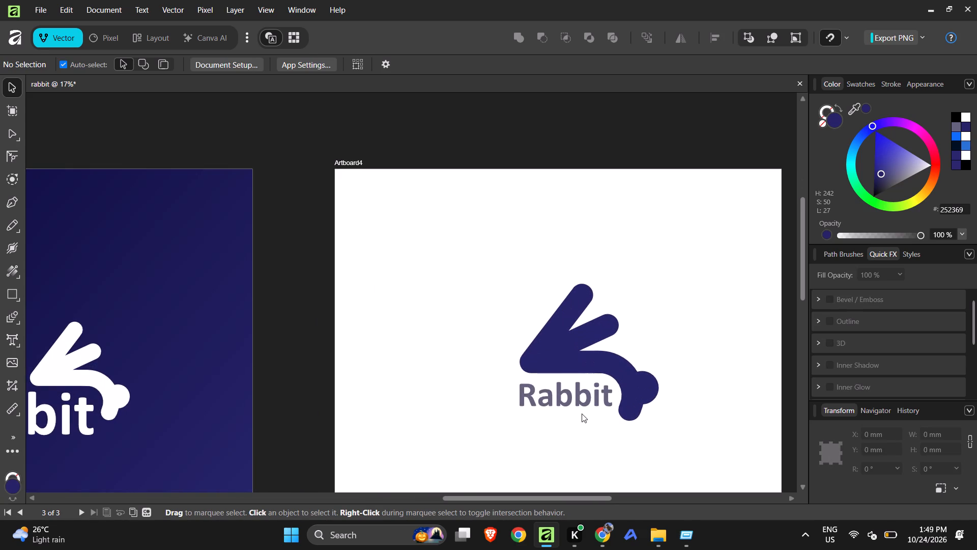
pyautogui.keyDown('ctrl'); pyautogui.scroll(-3, 627, 404); pyautogui.keyUp('ctrl')
pyautogui.keyDown('ctrl'); pyautogui.scroll(2, 452, 393); pyautogui.keyUp('ctrl')
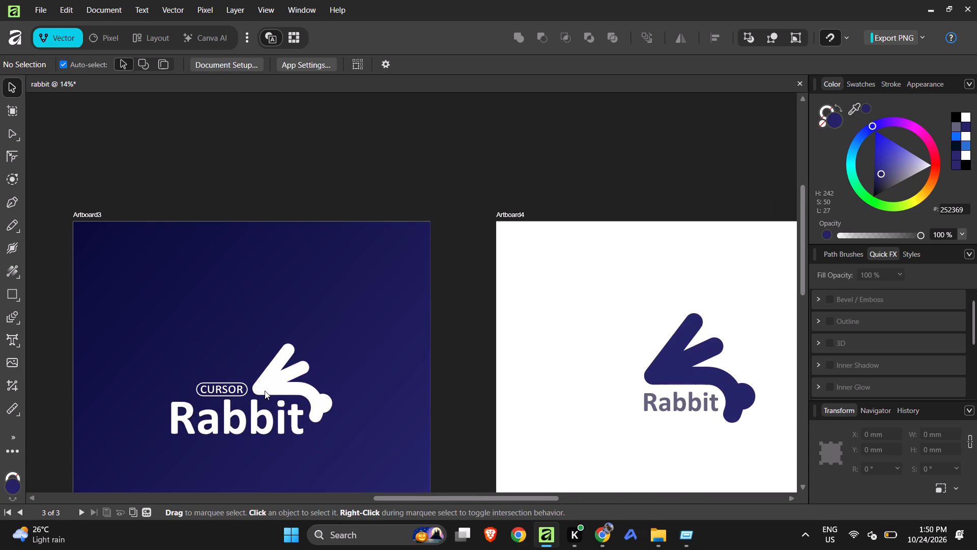
pyautogui.keyDown('ctrl'); pyautogui.scroll(-3, 363, 355); pyautogui.keyUp('ctrl')
pyautogui.keyDown('ctrl'); pyautogui.scroll(3, 591, 384); pyautogui.keyUp('ctrl')
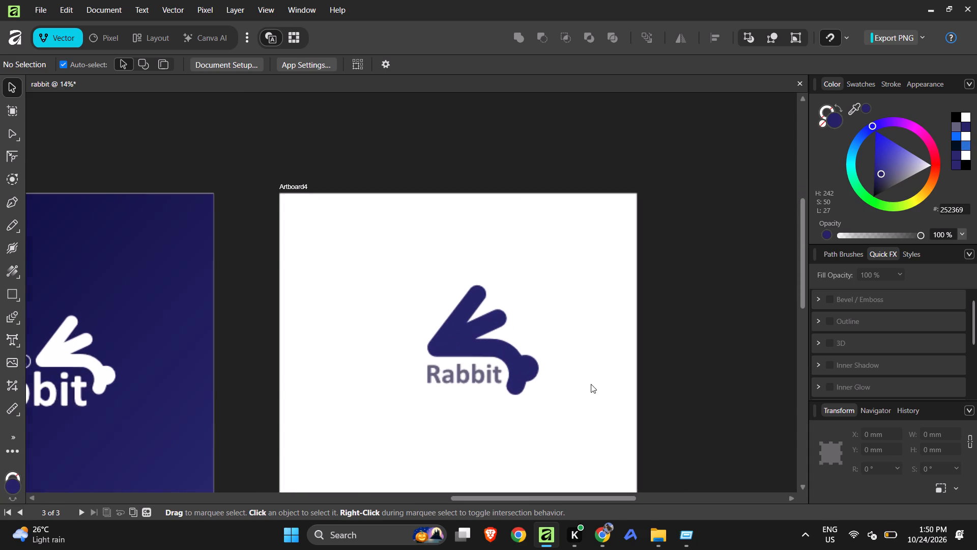
pyautogui.keyDown('ctrl'); pyautogui.scroll(-3, 487, 377); pyautogui.keyUp('ctrl')
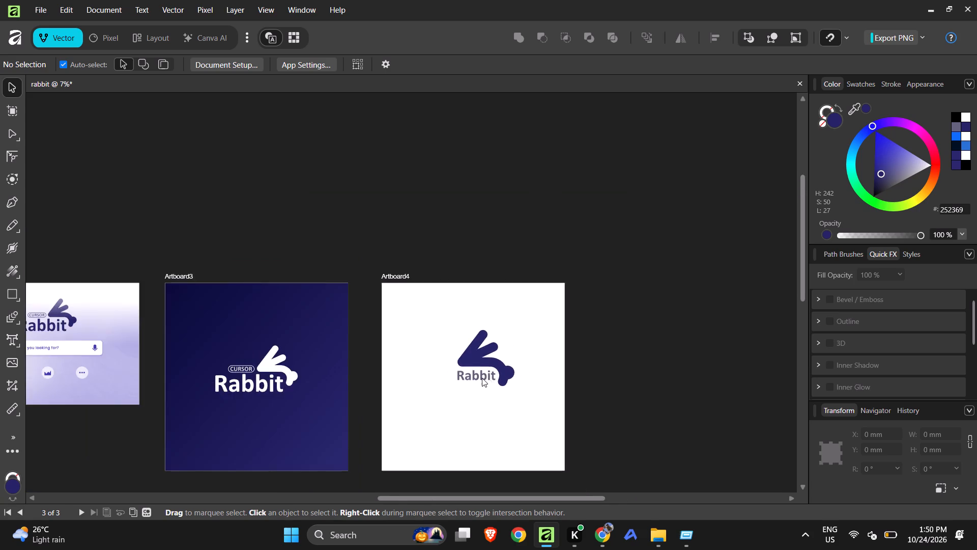
# Ungroup the rabbit symbol and the word "Rabbit" on Artboard4.
pyautogui.keyDown('ctrl'); pyautogui.scroll(5, 479, 378); pyautogui.keyUp('ctrl')
pyautogui.click(479, 378)
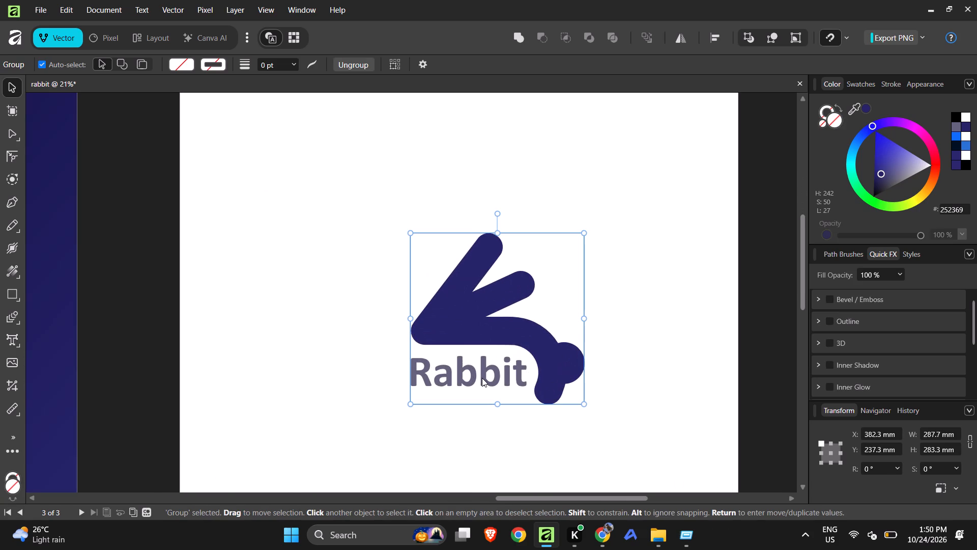
pyautogui.hotkey('ctrl', 'shift', 'g')
pyautogui.click(503, 426)
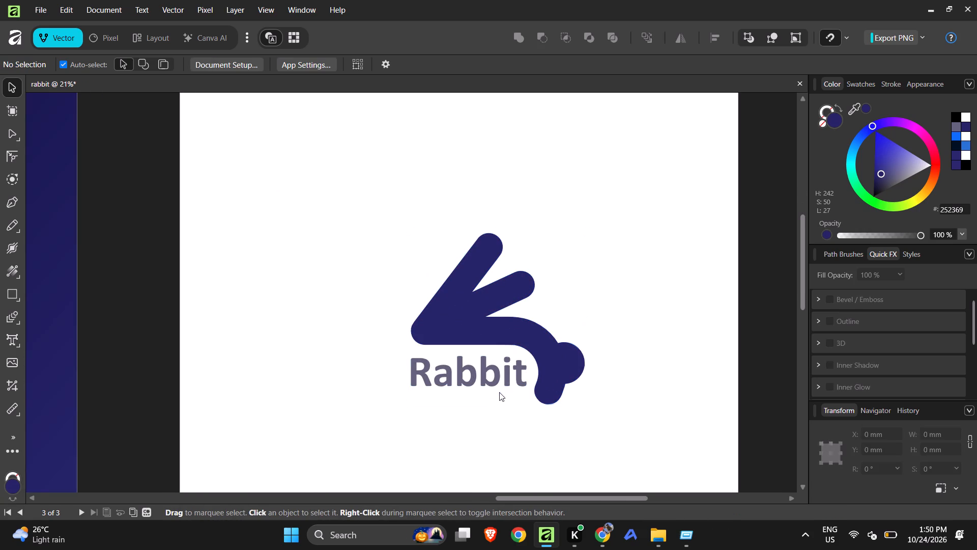
# Lower the word "Rabbit" to Y about 448.7 mm, keeping its left edge aligned with the rabbit symbol.
pyautogui.click(502, 381)
pyautogui.moveTo(502, 381); pyautogui.dragTo(503, 388)
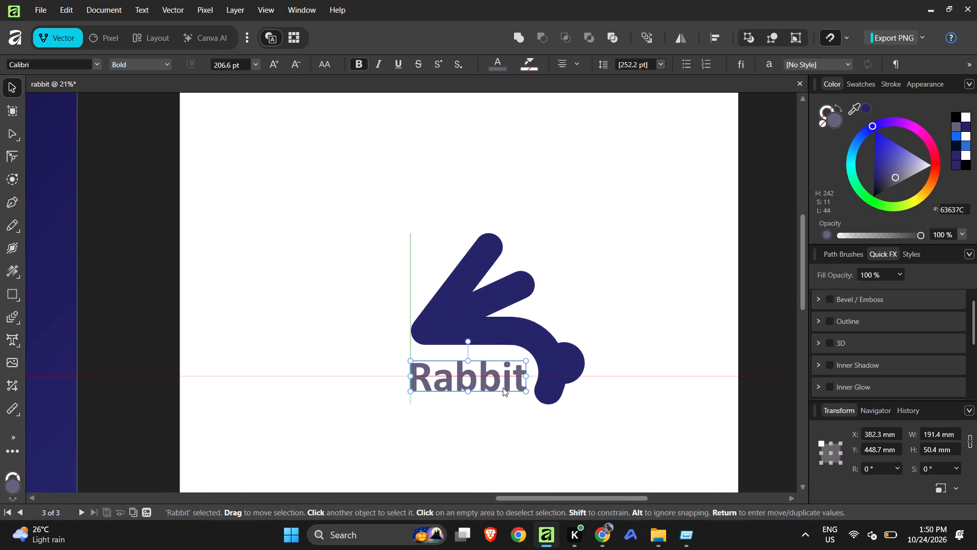
pyautogui.moveTo(503, 388); pyautogui.dragTo(502, 388)
pyautogui.click(577, 413)
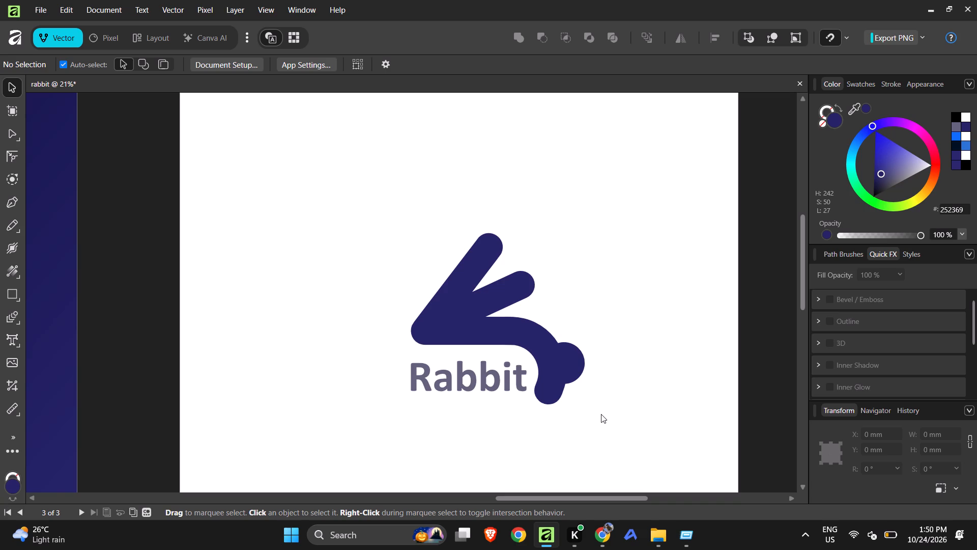
# Shrink the word "Rabbit" proportionally to about 172 × 45 mm, insetting both of its ends beneath the symbol's body.
pyautogui.keyDown('ctrl'); pyautogui.scroll(-3, 524, 396); pyautogui.keyUp('ctrl')
pyautogui.keyDown('ctrl'); pyautogui.scroll(5, 514, 381); pyautogui.keyUp('ctrl')
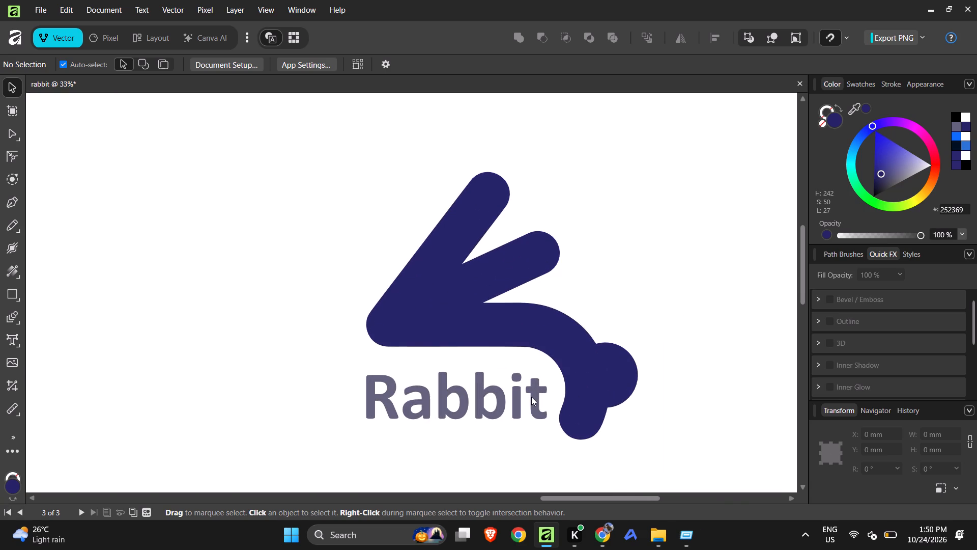
pyautogui.click(531, 397)
pyautogui.moveTo(546, 419); pyautogui.dragTo(544, 418)
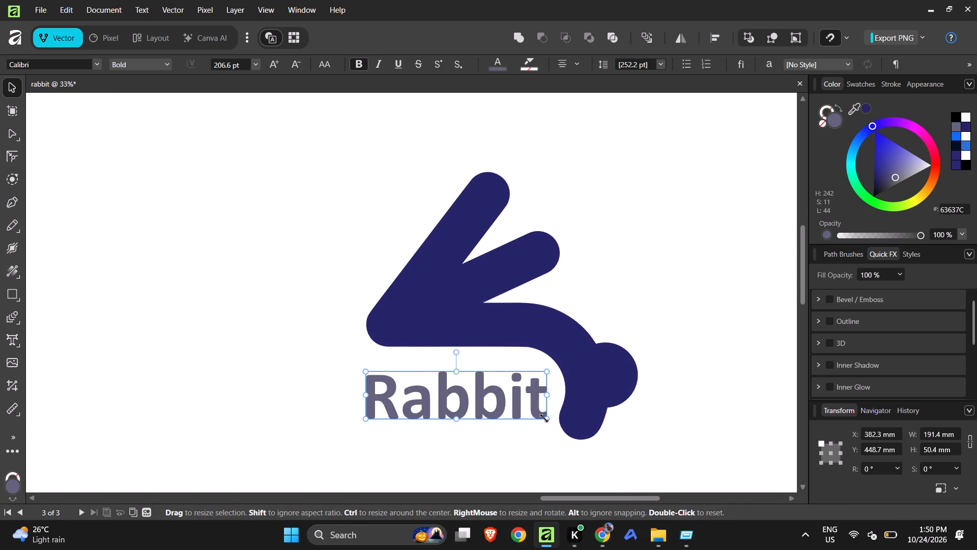
pyautogui.moveTo(544, 418); pyautogui.dragTo(541, 416)
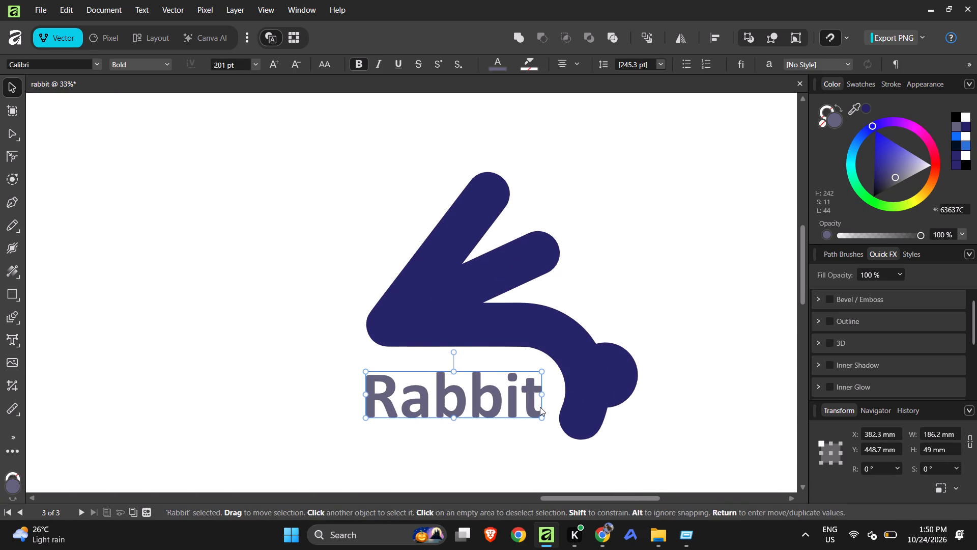
pyautogui.moveTo(366, 421); pyautogui.dragTo(372, 415)
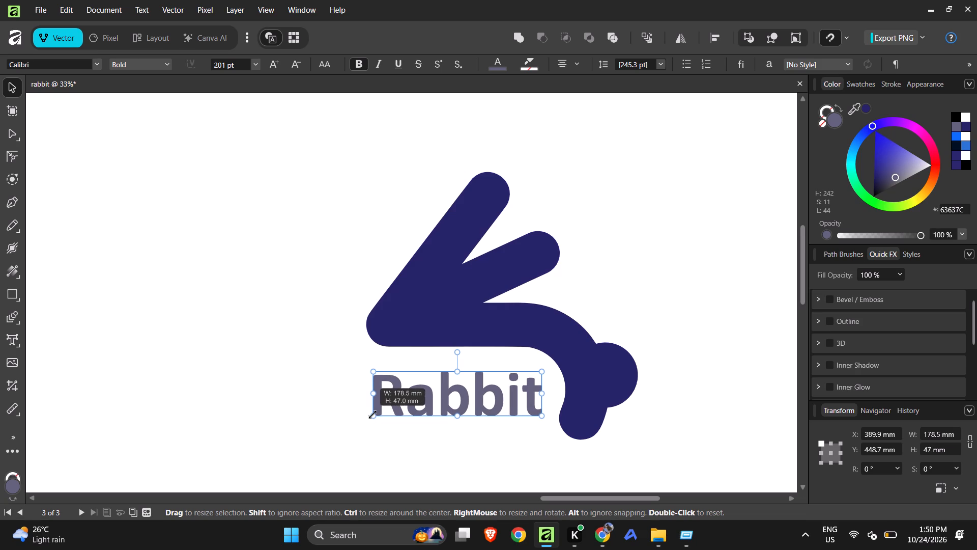
pyautogui.moveTo(372, 415); pyautogui.dragTo(378, 410)
pyautogui.keyDown('ctrl'); pyautogui.scroll(-5, 476, 414); pyautogui.keyUp('ctrl')
pyautogui.keyDown('ctrl'); pyautogui.scroll(2, 477, 403); pyautogui.keyUp('ctrl')
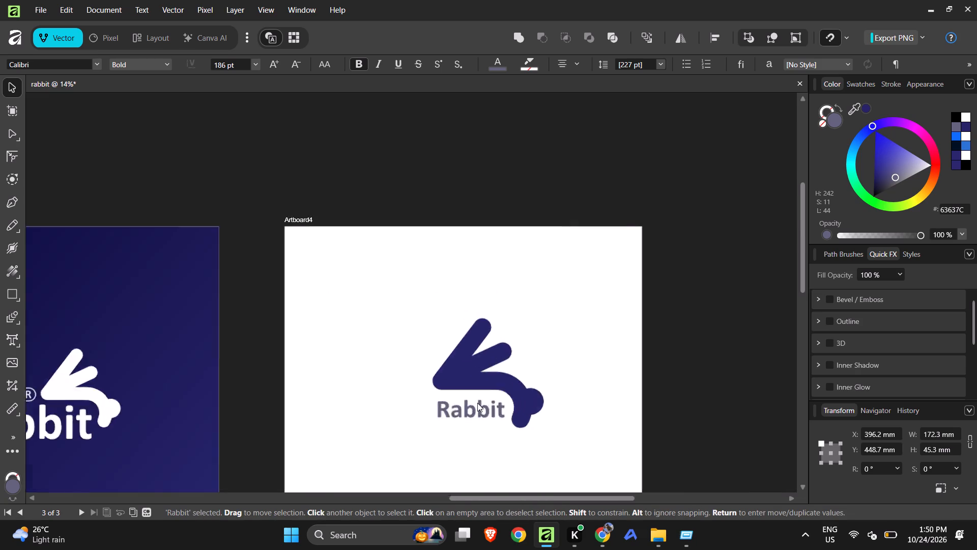
# Reposition the smaller word "Rabbit" under the symbol's body at about X 397 mm, Y 444.3 mm.
pyautogui.keyDown('ctrl'); pyautogui.scroll(4, 477, 403); pyautogui.keyUp('ctrl')
pyautogui.moveTo(484, 432); pyautogui.dragTo(483, 426)
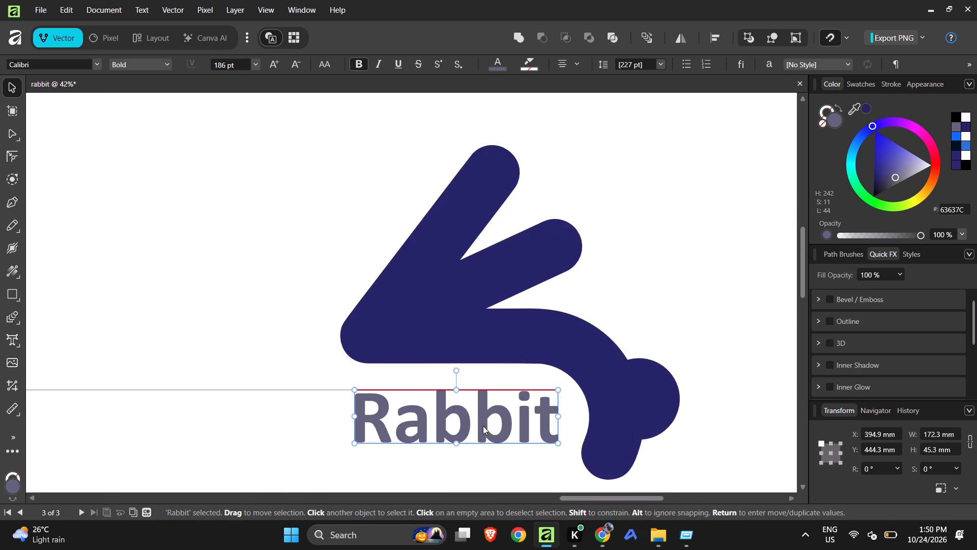
pyautogui.moveTo(483, 426); pyautogui.dragTo(485, 426)
pyautogui.click(659, 311)
# Recolour the word "Rabbit" on Artboard4 to match the rabbit symbol's navy, #252369.
pyautogui.keyDown('ctrl'); pyautogui.scroll(-5, 647, 325); pyautogui.keyUp('ctrl')
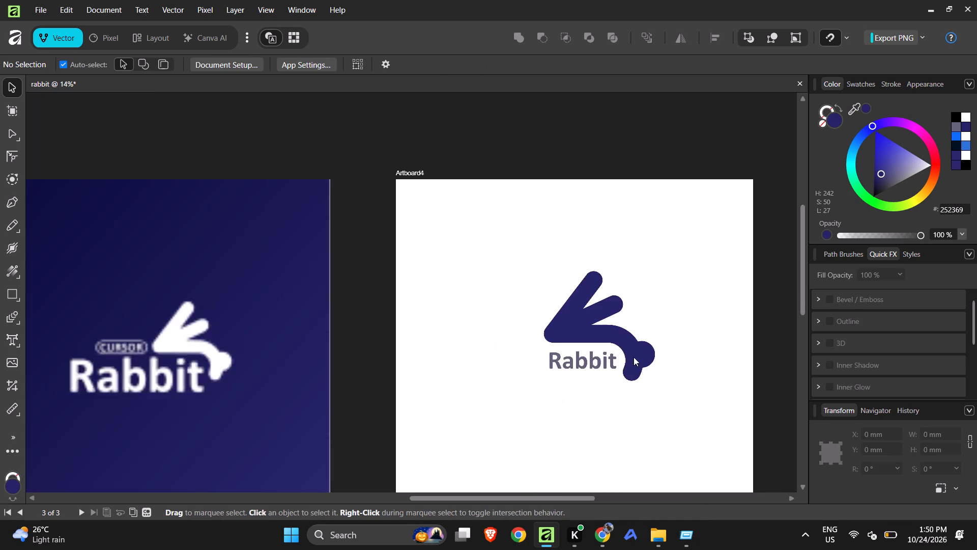
pyautogui.keyDown('ctrl'); pyautogui.scroll(-5, 633, 396); pyautogui.keyUp('ctrl')
pyautogui.click(655, 418)
pyautogui.moveTo(661, 421); pyautogui.dragTo(588, 339)
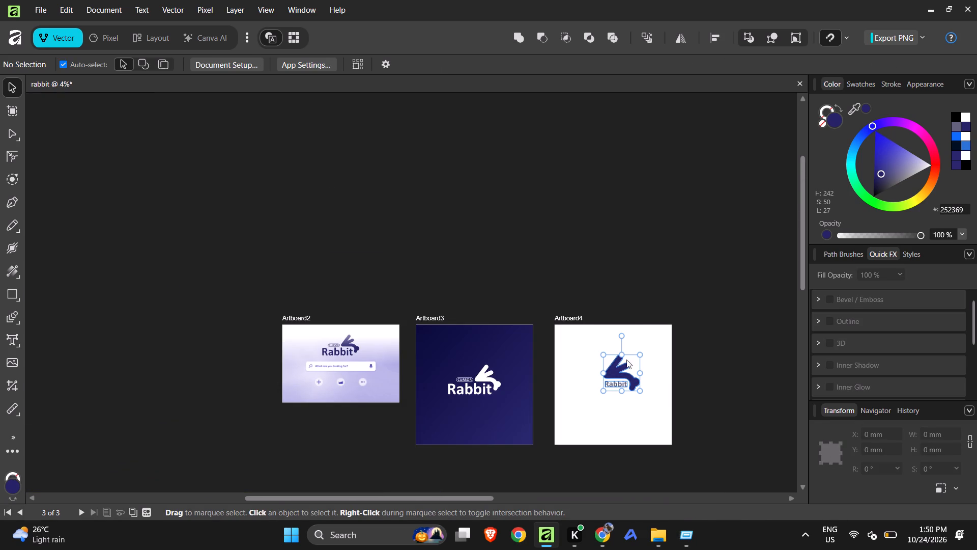
pyautogui.click(715, 378)
pyautogui.keyDown('ctrl'); pyautogui.scroll(5, 643, 378); pyautogui.keyUp('ctrl')
pyautogui.click(595, 393)
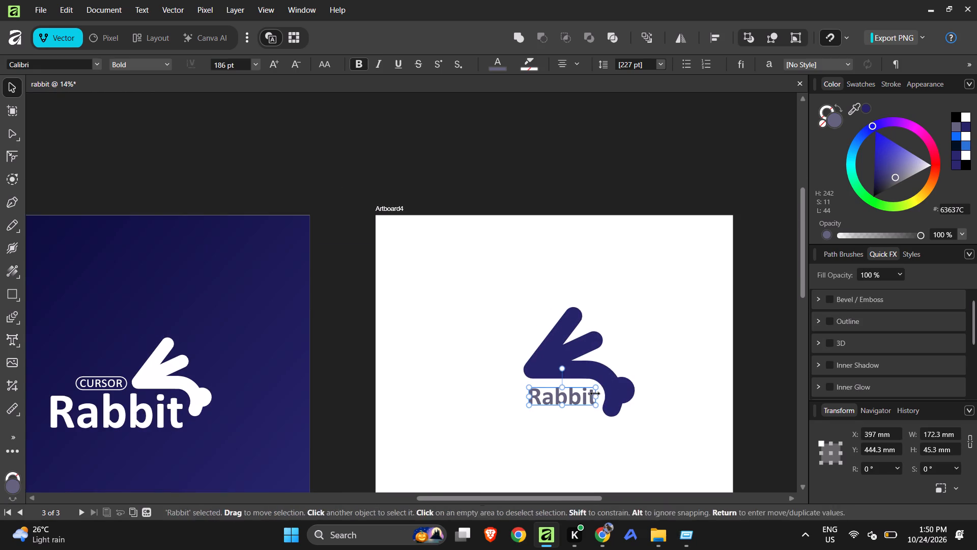
pyautogui.moveTo(889, 177); pyautogui.dragTo(881, 189)
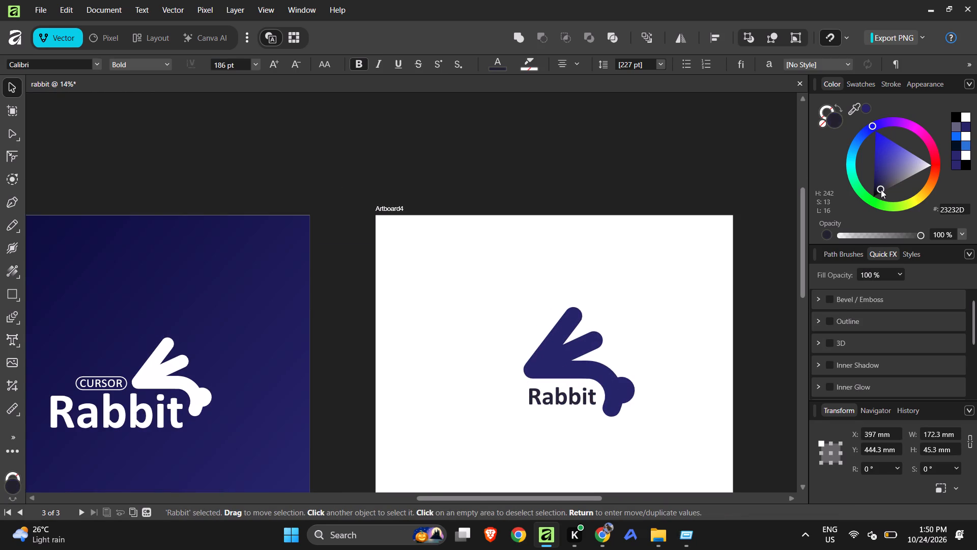
pyautogui.moveTo(881, 189); pyautogui.dragTo(861, 138)
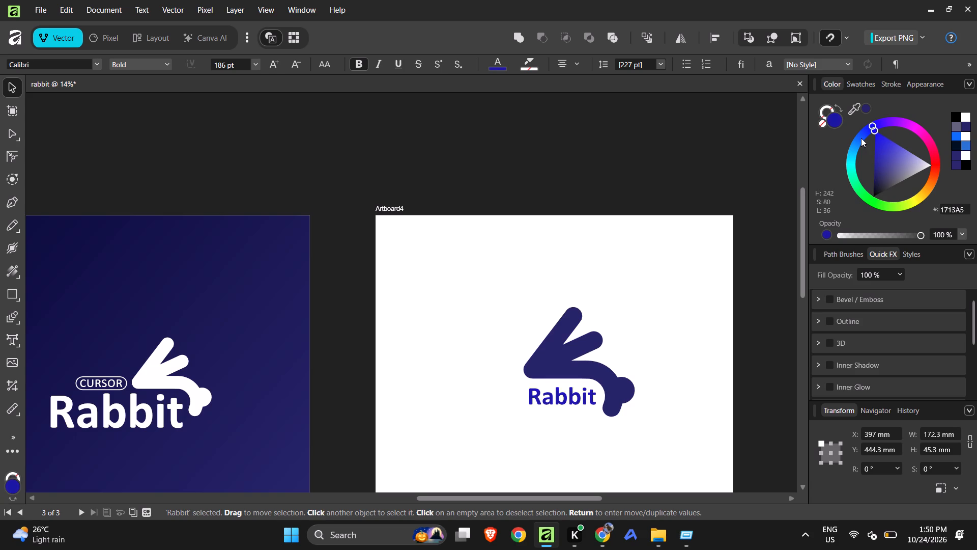
pyautogui.moveTo(861, 138); pyautogui.dragTo(839, 202)
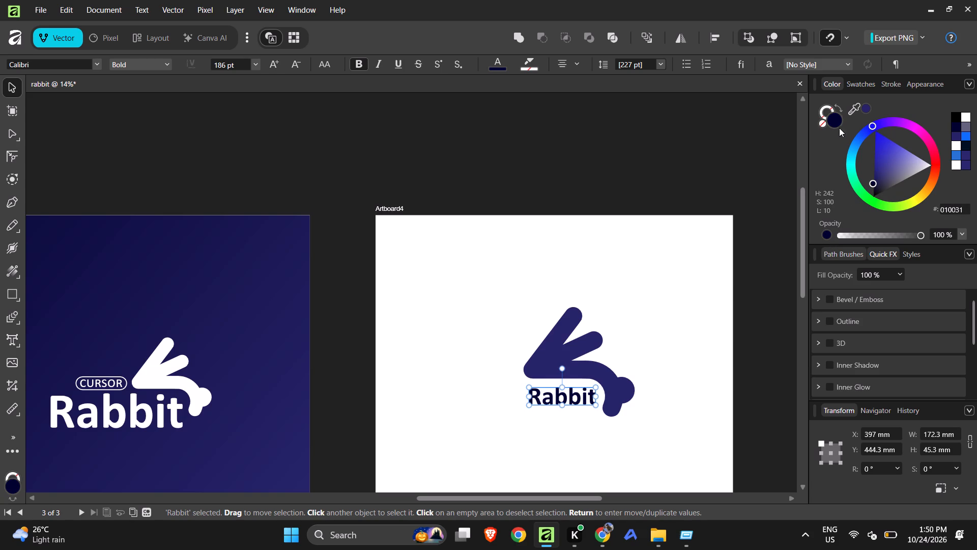
pyautogui.click(851, 107)
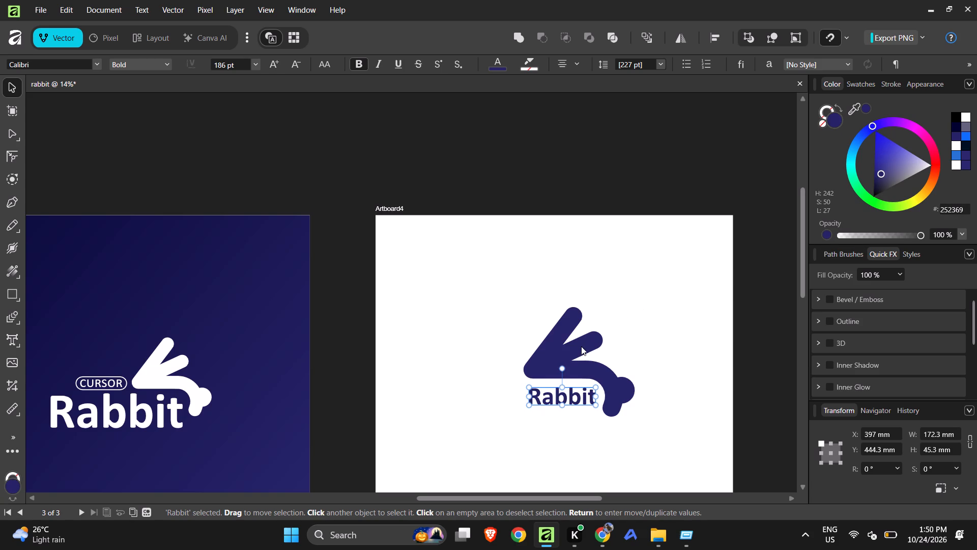
pyautogui.click(581, 346)
pyautogui.click(700, 348)
# Examine the all-navy logo on Artboard4 at several zoom levels alongside Artboard2 and Artboard3.
pyautogui.keyDown('ctrl'); pyautogui.scroll(-1, 701, 359); pyautogui.keyUp('ctrl')
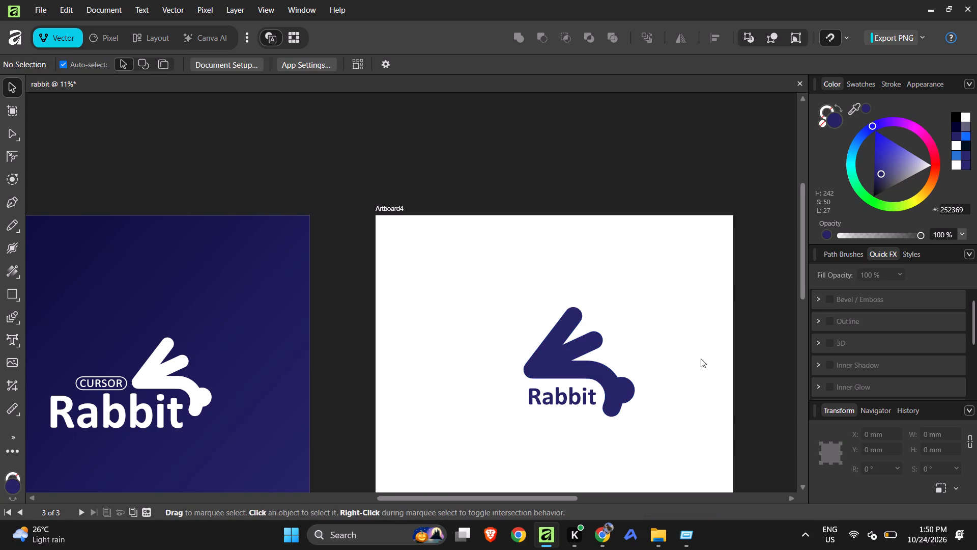
pyautogui.keyDown('ctrl'); pyautogui.scroll(-3, 701, 359); pyautogui.keyUp('ctrl')
pyautogui.keyDown('ctrl'); pyautogui.scroll(4, 696, 375); pyautogui.keyUp('ctrl')
pyautogui.keyDown('ctrl'); pyautogui.scroll(-3, 696, 375); pyautogui.keyUp('ctrl')
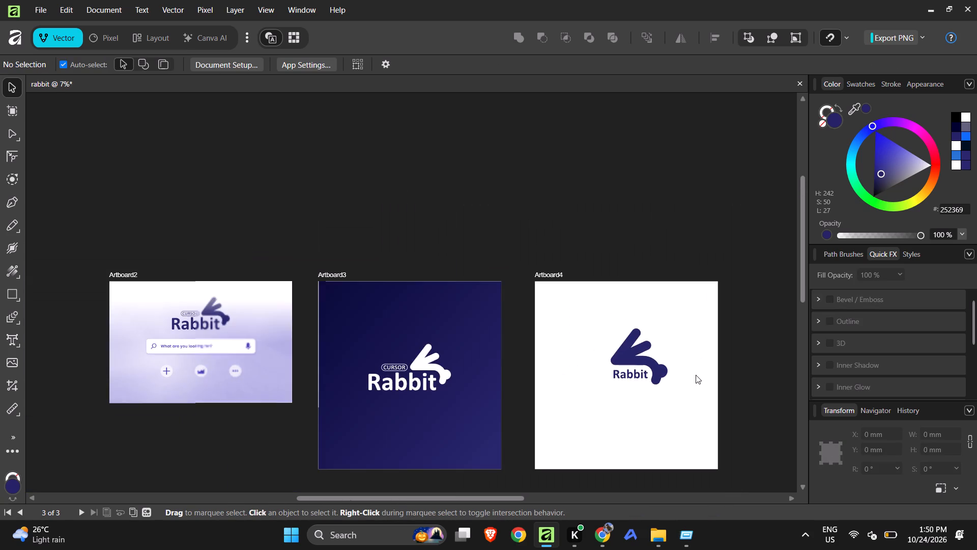
pyautogui.keyDown('ctrl'); pyautogui.scroll(2, 684, 387); pyautogui.keyUp('ctrl')
pyautogui.keyDown('ctrl'); pyautogui.scroll(-3, 682, 389); pyautogui.keyUp('ctrl')
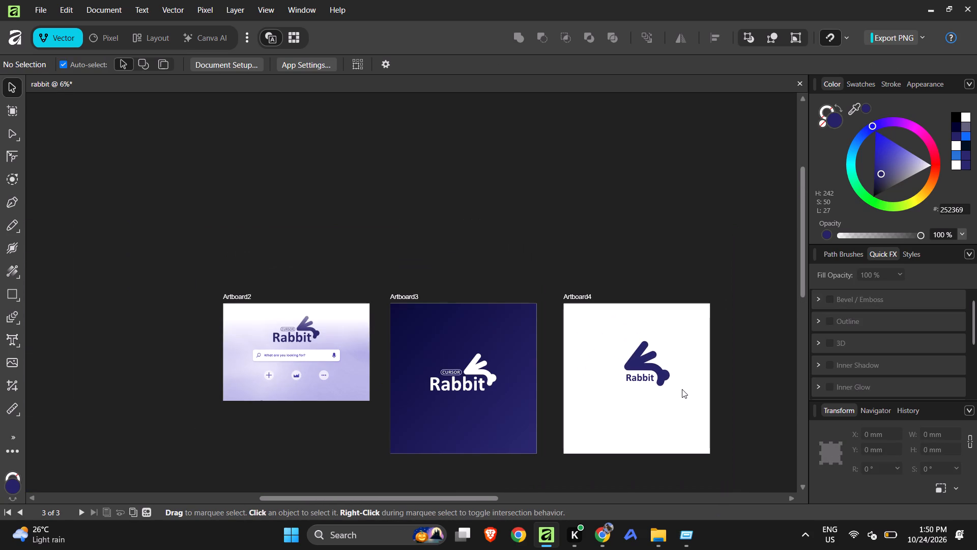
pyautogui.keyDown('ctrl'); pyautogui.scroll(2, 664, 398); pyautogui.keyUp('ctrl')
pyautogui.click(664, 398)
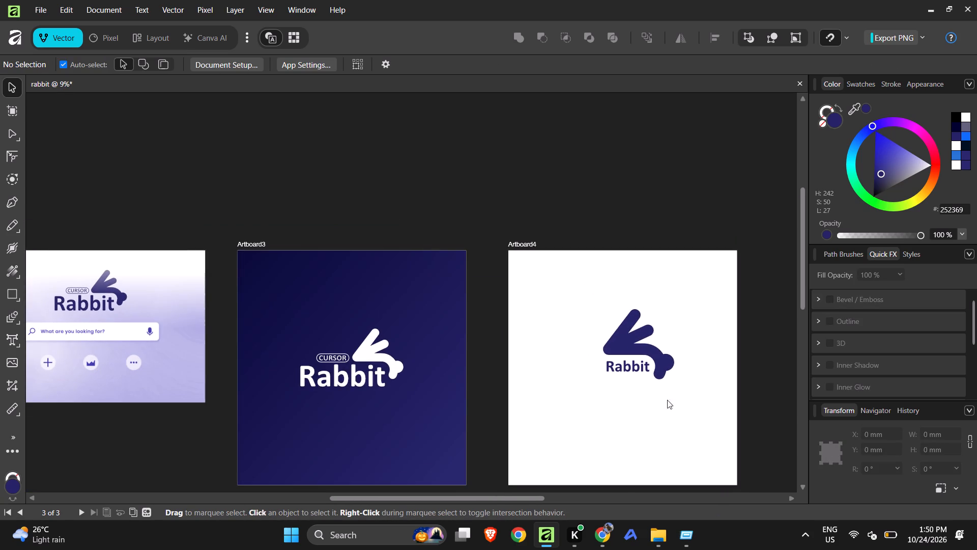
# Group the rabbit symbol and the navy word "Rabbit" on Artboard4 into one object.
pyautogui.moveTo(686, 402); pyautogui.dragTo(542, 283)
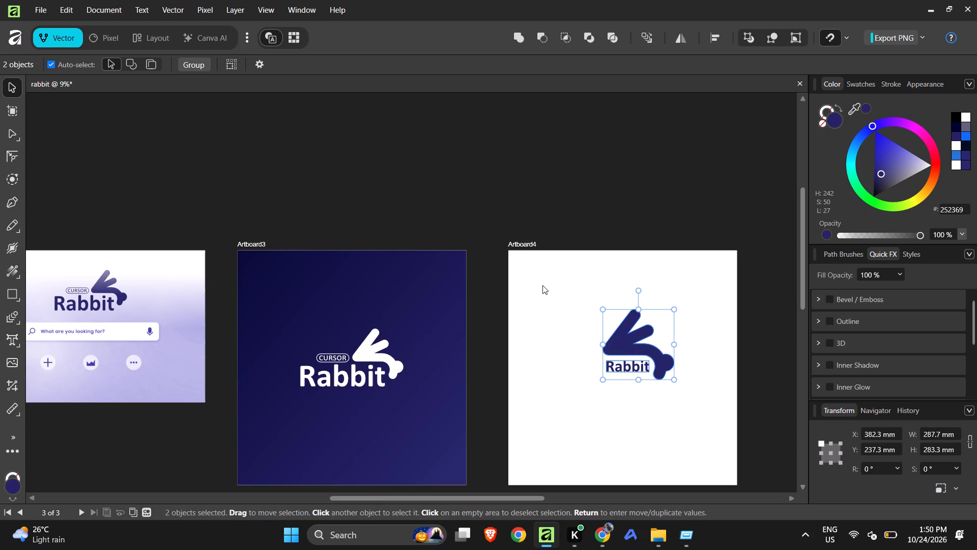
pyautogui.hotkey('ctrl', 'g')
# Centre the grouped logo on Artboard4 at about X 318 mm, Y 332 mm.
pyautogui.moveTo(649, 345); pyautogui.dragTo(644, 370)
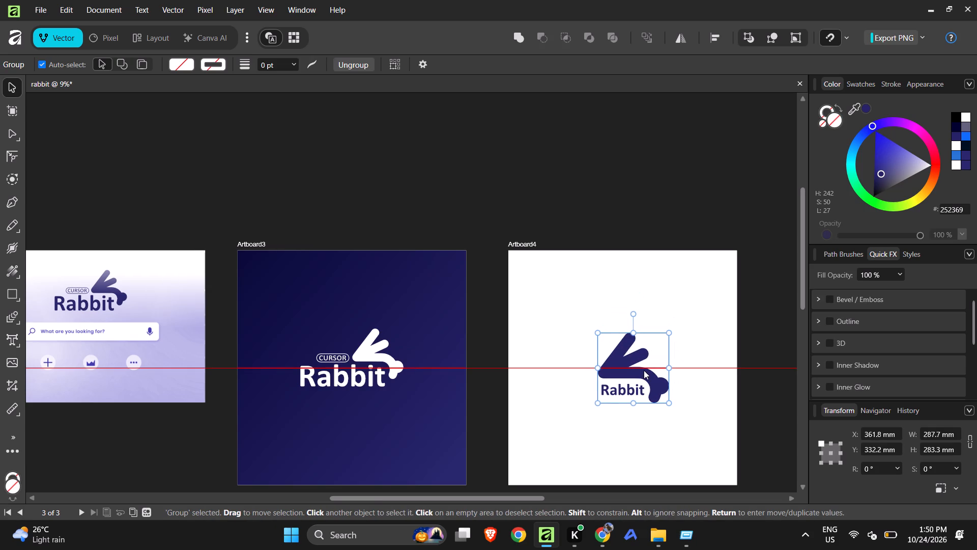
pyautogui.moveTo(644, 370); pyautogui.dragTo(636, 370)
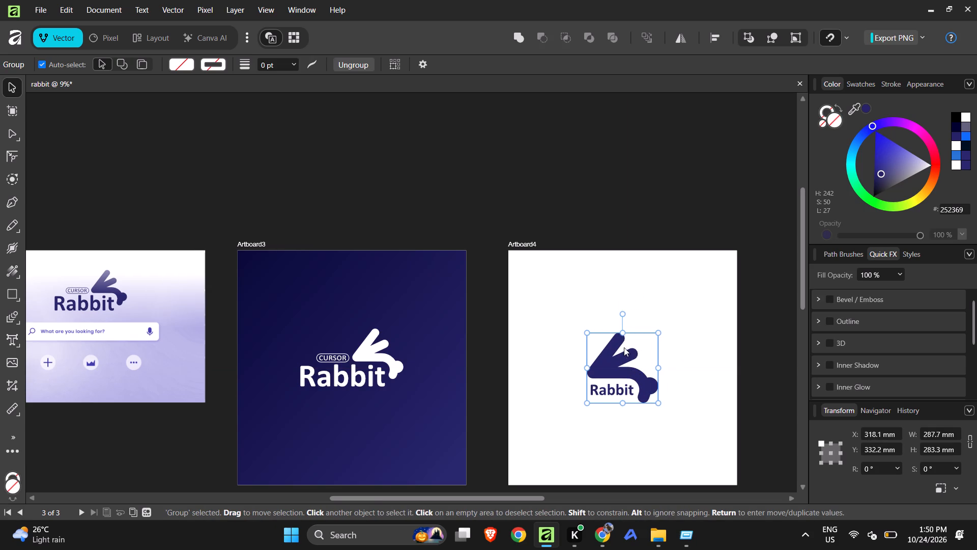
# Enlarge the grouped logo on Artboard4 proportionally upward from its bottom edge to about 411 × 405 mm.
pyautogui.moveTo(622, 335); pyautogui.dragTo(622, 305)
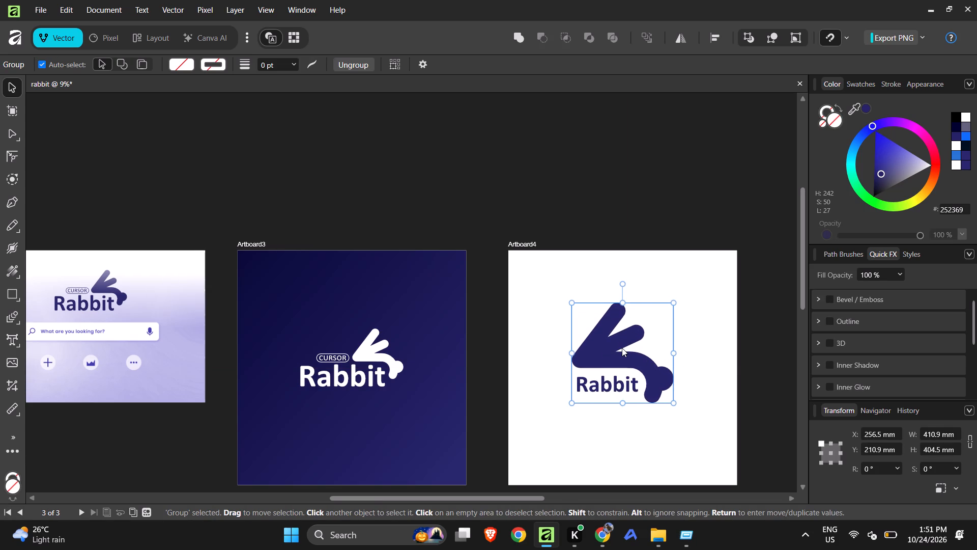
# Centre the enlarged grouped logo on Artboard4, at about X 256.5 mm, Y 271.6 mm.
pyautogui.moveTo(622, 348); pyautogui.dragTo(628, 361)
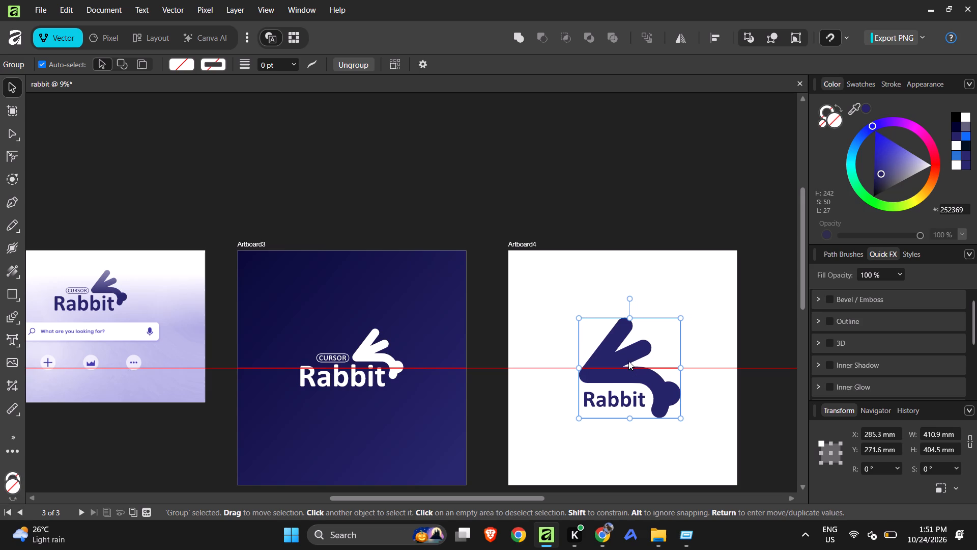
pyautogui.moveTo(628, 361); pyautogui.dragTo(626, 363)
pyautogui.click(692, 382)
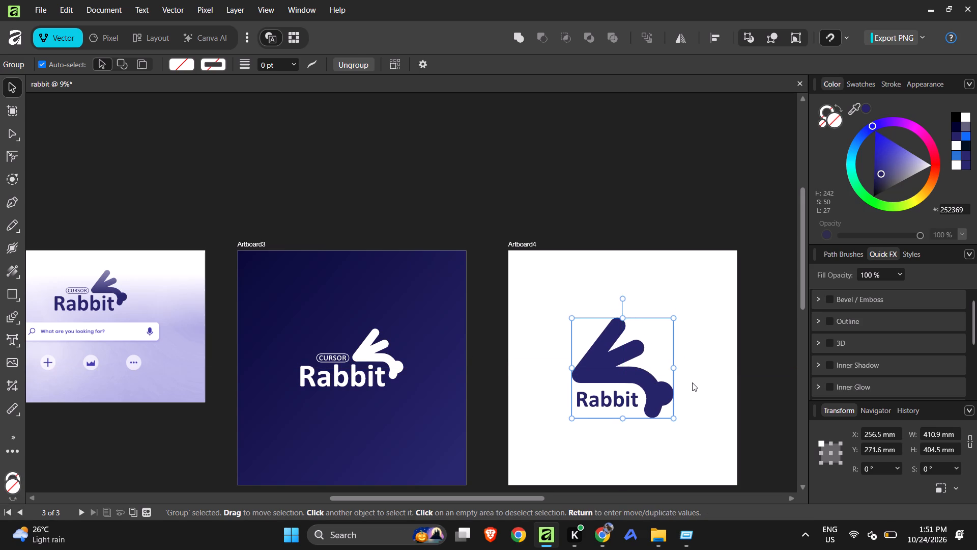
pyautogui.keyDown('ctrl'); pyautogui.scroll(-4, 685, 349); pyautogui.keyUp('ctrl')
pyautogui.keyDown('ctrl'); pyautogui.scroll(4, 705, 359); pyautogui.keyUp('ctrl')
pyautogui.click(633, 378)
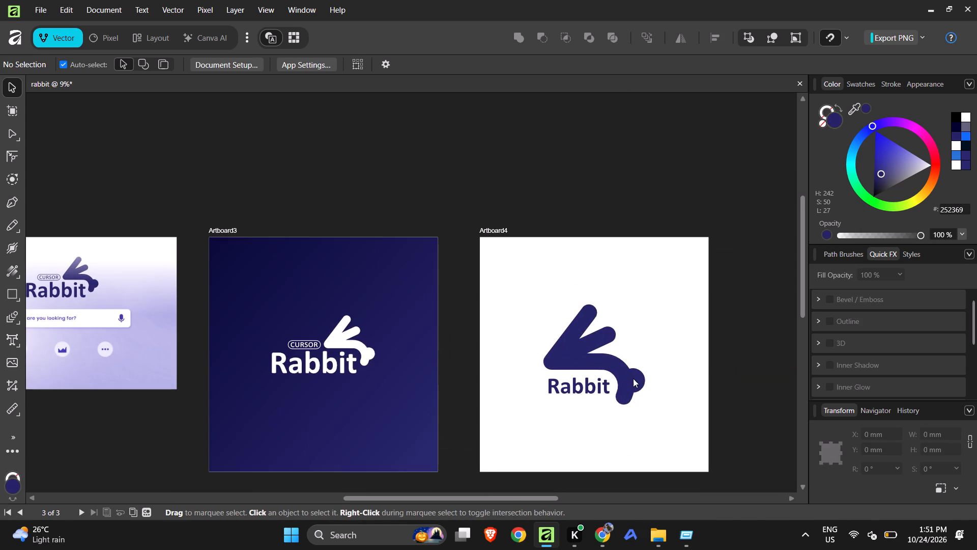
pyautogui.moveTo(628, 382); pyautogui.dragTo(633, 383)
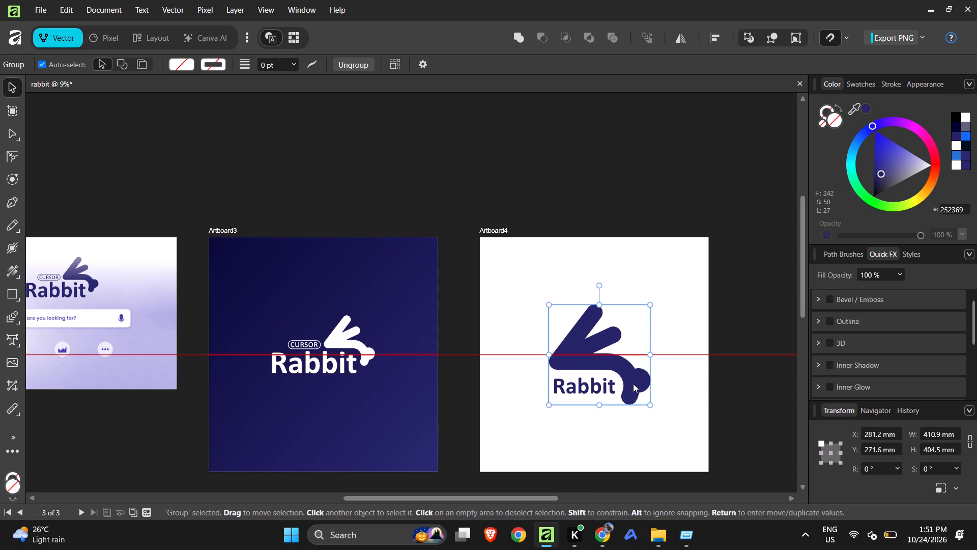
pyautogui.moveTo(633, 383); pyautogui.dragTo(633, 383)
pyautogui.click(689, 369)
pyautogui.keyDown('ctrl'); pyautogui.scroll(-3, 689, 369); pyautogui.keyUp('ctrl')
pyautogui.keyDown('ctrl'); pyautogui.scroll(3, 666, 353); pyautogui.keyUp('ctrl')
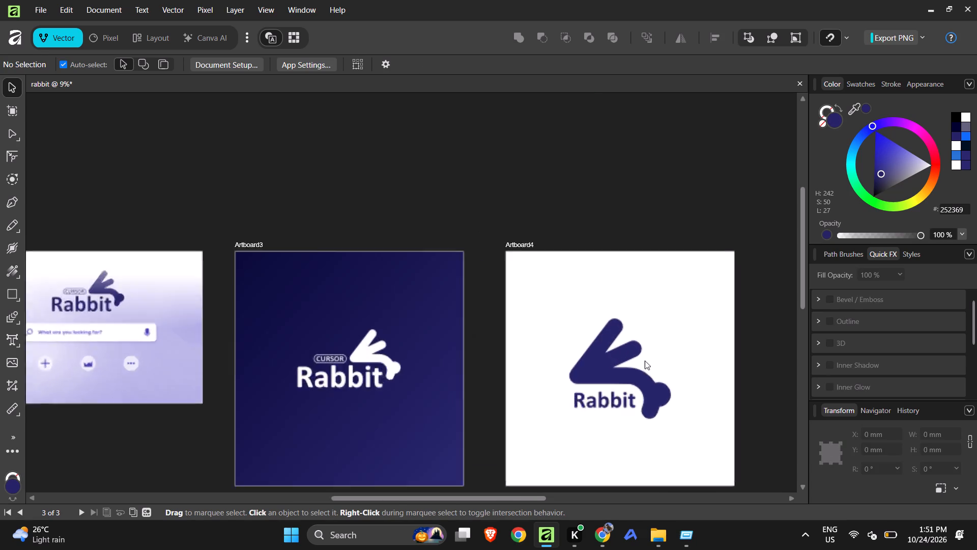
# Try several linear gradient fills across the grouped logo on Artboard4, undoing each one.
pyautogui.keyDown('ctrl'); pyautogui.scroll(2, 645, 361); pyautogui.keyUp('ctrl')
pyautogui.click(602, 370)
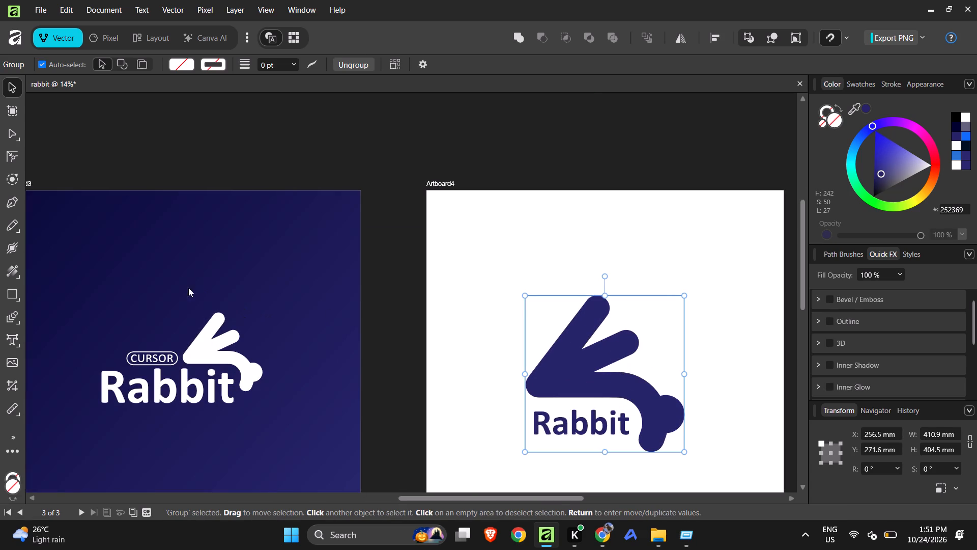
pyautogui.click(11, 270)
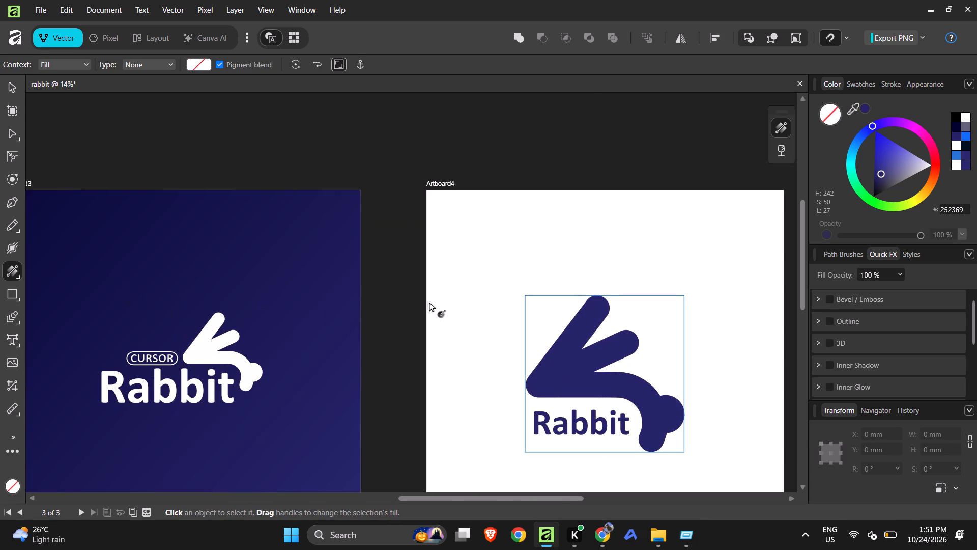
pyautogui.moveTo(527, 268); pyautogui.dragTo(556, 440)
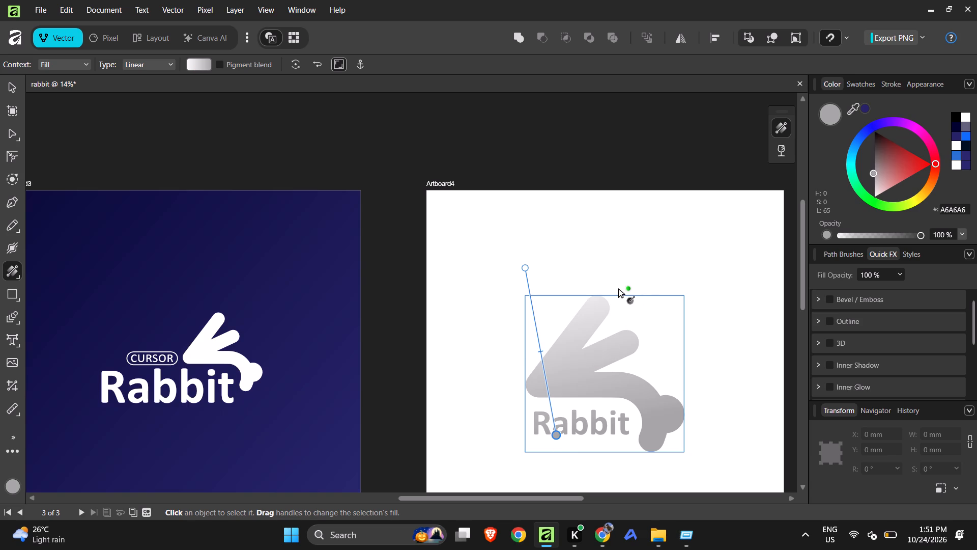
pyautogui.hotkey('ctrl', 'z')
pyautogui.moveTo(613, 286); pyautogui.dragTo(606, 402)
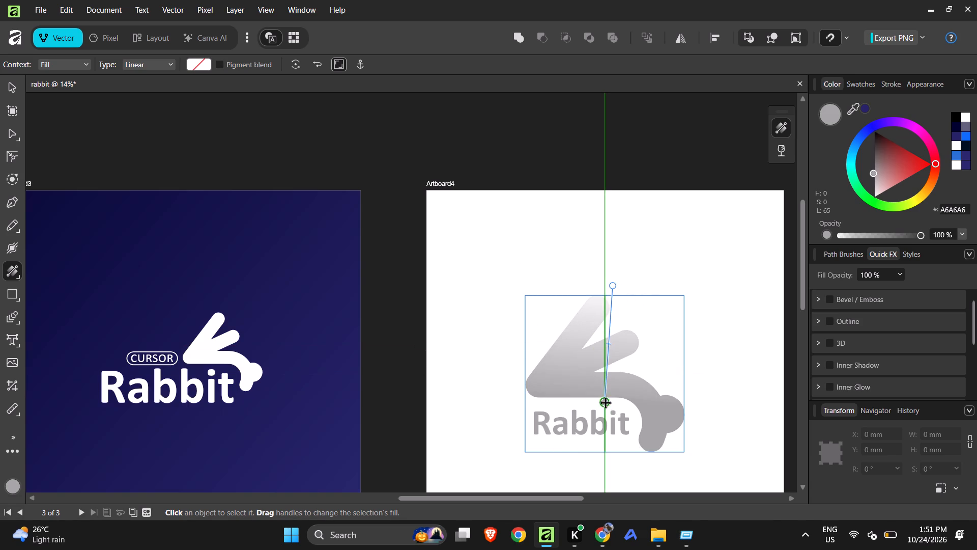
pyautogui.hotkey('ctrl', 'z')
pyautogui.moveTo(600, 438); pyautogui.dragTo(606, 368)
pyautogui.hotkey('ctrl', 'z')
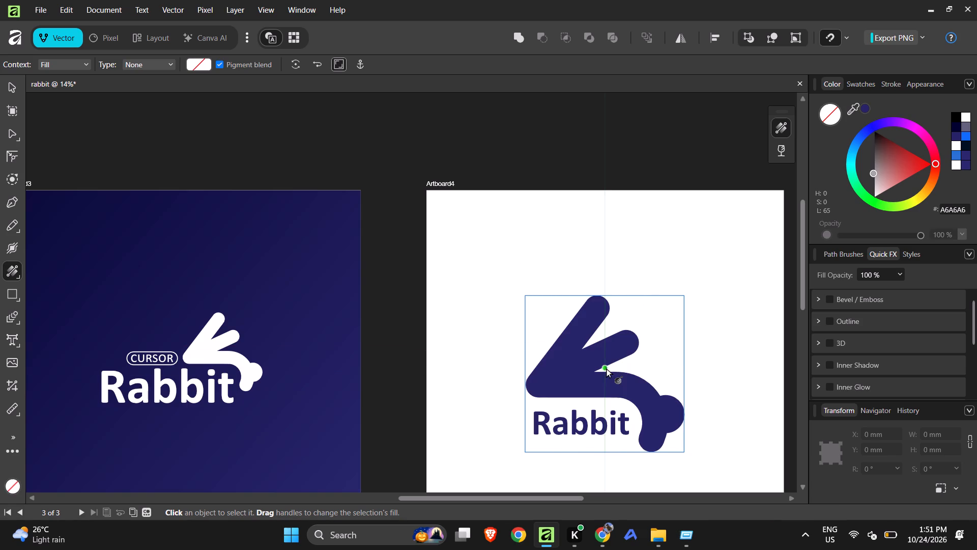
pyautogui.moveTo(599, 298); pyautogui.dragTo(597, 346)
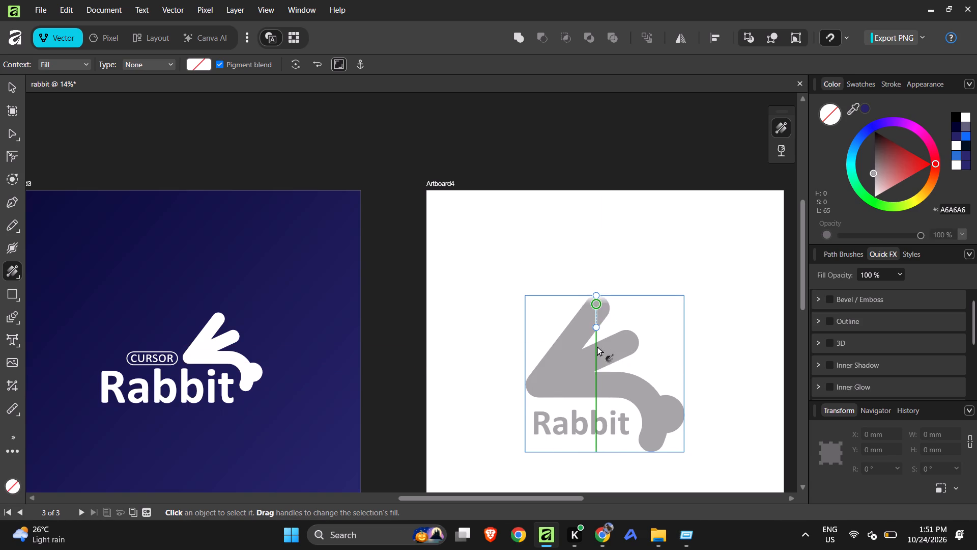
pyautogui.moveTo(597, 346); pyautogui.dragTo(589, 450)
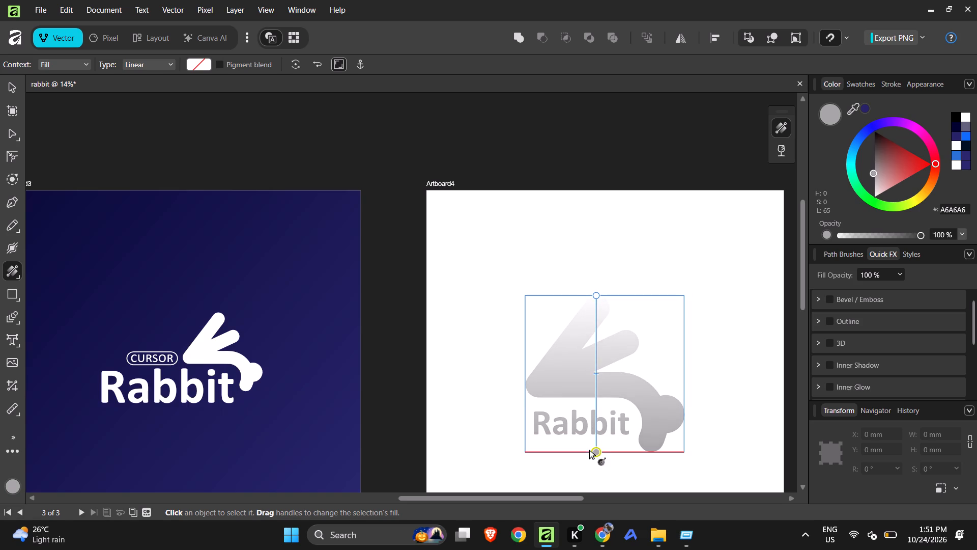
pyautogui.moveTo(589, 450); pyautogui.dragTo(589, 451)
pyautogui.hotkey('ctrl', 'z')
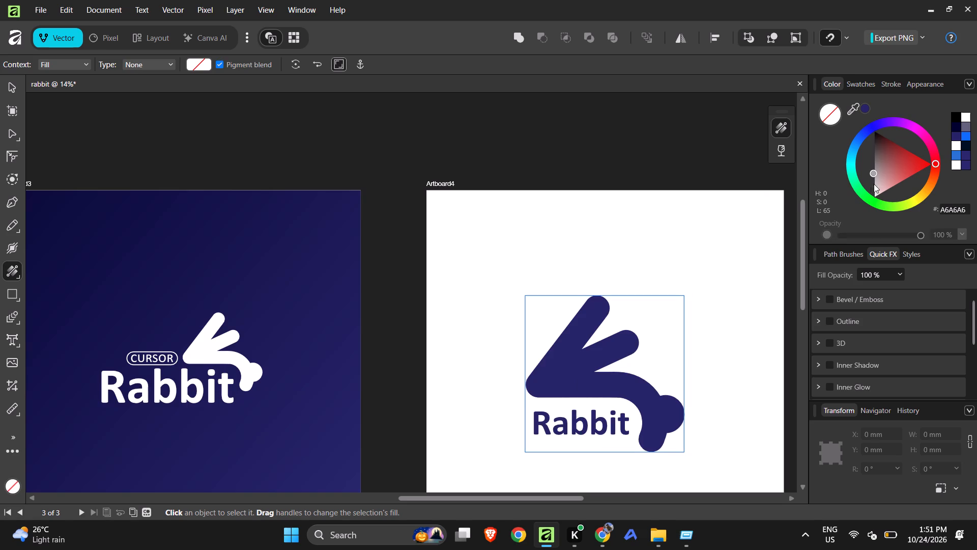
# Fill the grouped logo on Artboard4 with solid grey 9F9F9F and deselect it.
pyautogui.moveTo(878, 179); pyautogui.dragTo(863, 162)
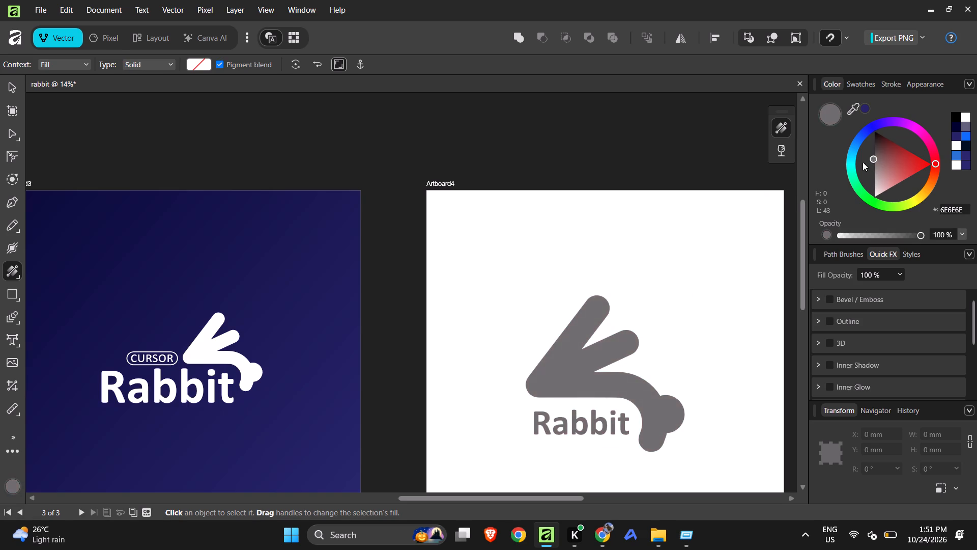
pyautogui.moveTo(863, 162); pyautogui.dragTo(856, 172)
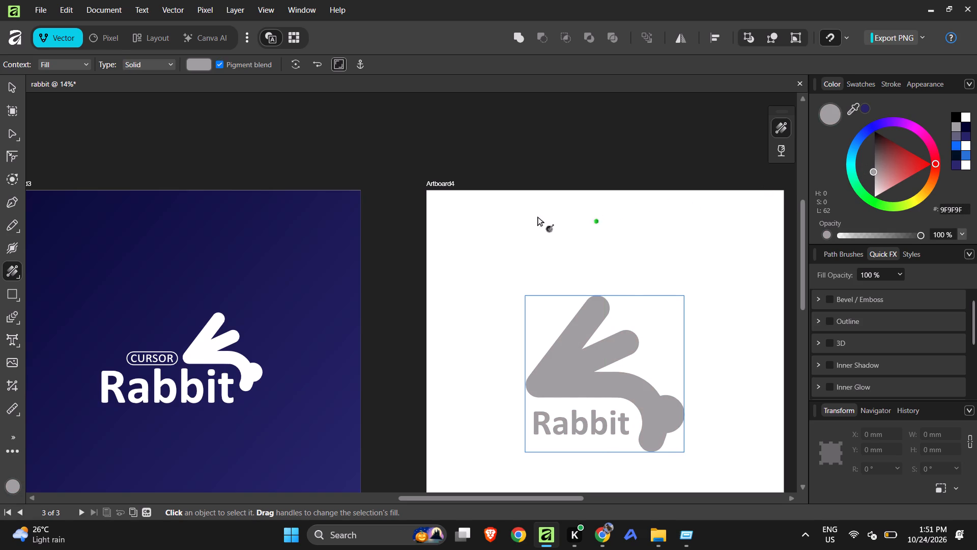
pyautogui.click(14, 83)
pyautogui.click(101, 92)
pyautogui.keyDown('ctrl'); pyautogui.scroll(-3, 327, 211); pyautogui.keyUp('ctrl')
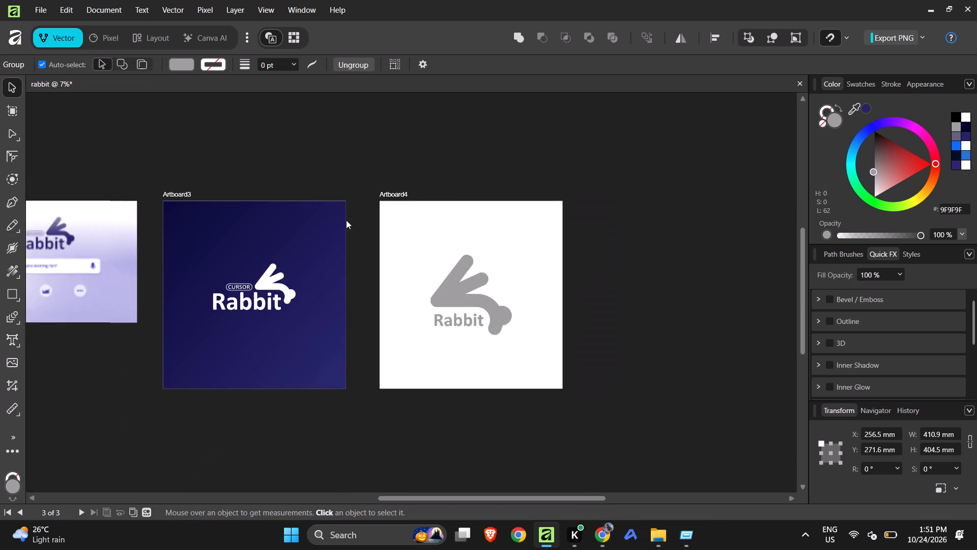
pyautogui.keyDown('ctrl'); pyautogui.scroll(-4, 595, 297); pyautogui.keyUp('ctrl')
pyautogui.click(671, 311)
# Examine the grey logo on Artboard4 at several zoom levels, comparing it with the versions on Artboard2 and Artboard3.
pyautogui.keyDown('ctrl'); pyautogui.scroll(4, 624, 283); pyautogui.keyUp('ctrl')
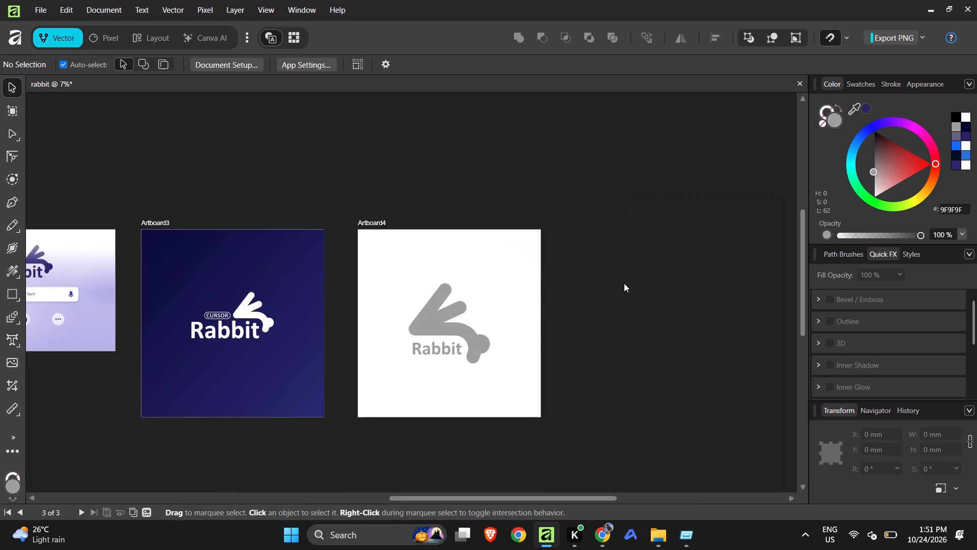
pyautogui.keyDown('ctrl'); pyautogui.scroll(3, 496, 248); pyautogui.keyUp('ctrl')
pyautogui.keyDown('ctrl'); pyautogui.scroll(-3, 594, 269); pyautogui.keyUp('ctrl')
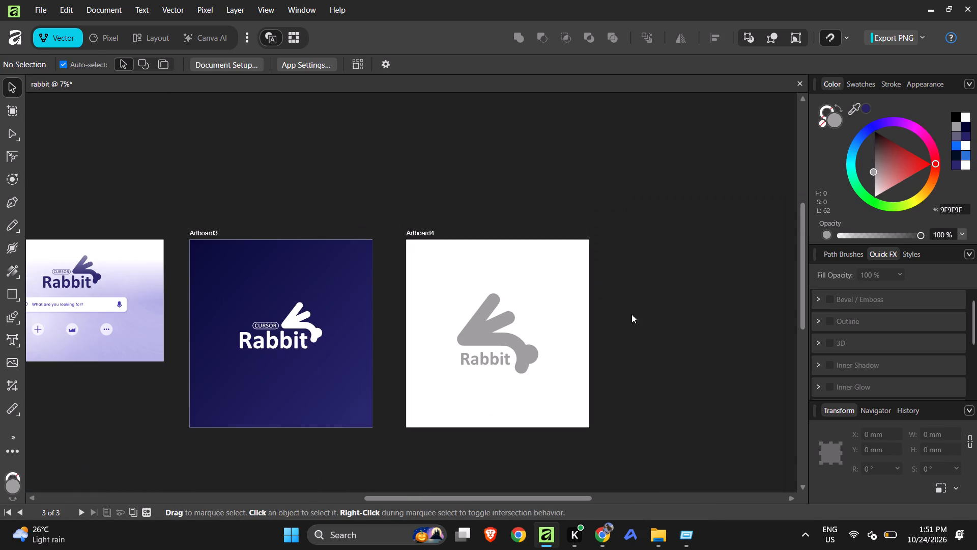
pyautogui.keyDown('ctrl'); pyautogui.scroll(4, 485, 291); pyautogui.keyUp('ctrl')
pyautogui.keyDown('ctrl'); pyautogui.scroll(-3, 485, 291); pyautogui.keyUp('ctrl')
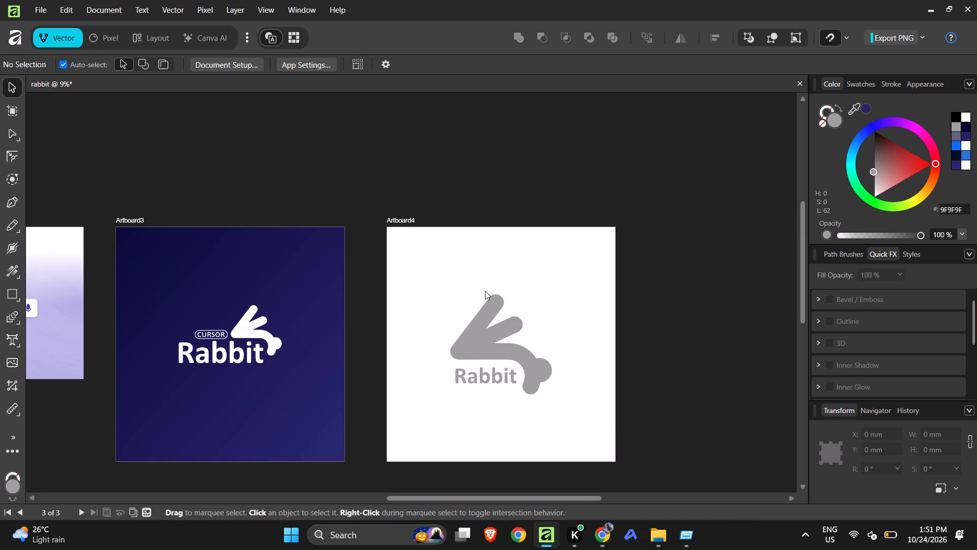
pyautogui.keyDown('ctrl'); pyautogui.scroll(3, 466, 327); pyautogui.keyUp('ctrl')
pyautogui.keyDown('ctrl'); pyautogui.scroll(-4, 588, 338); pyautogui.keyUp('ctrl')
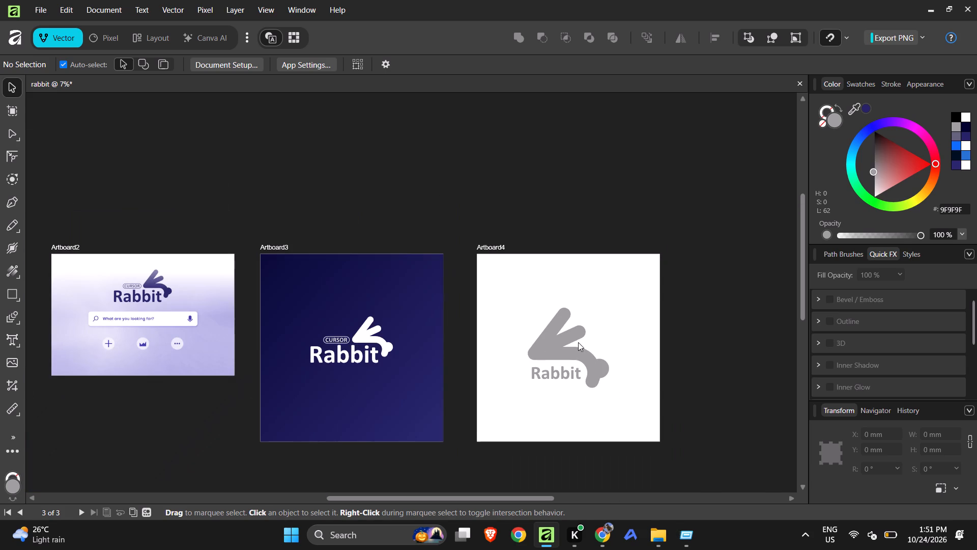
pyautogui.keyDown('ctrl'); pyautogui.scroll(3, 371, 326); pyautogui.keyUp('ctrl')
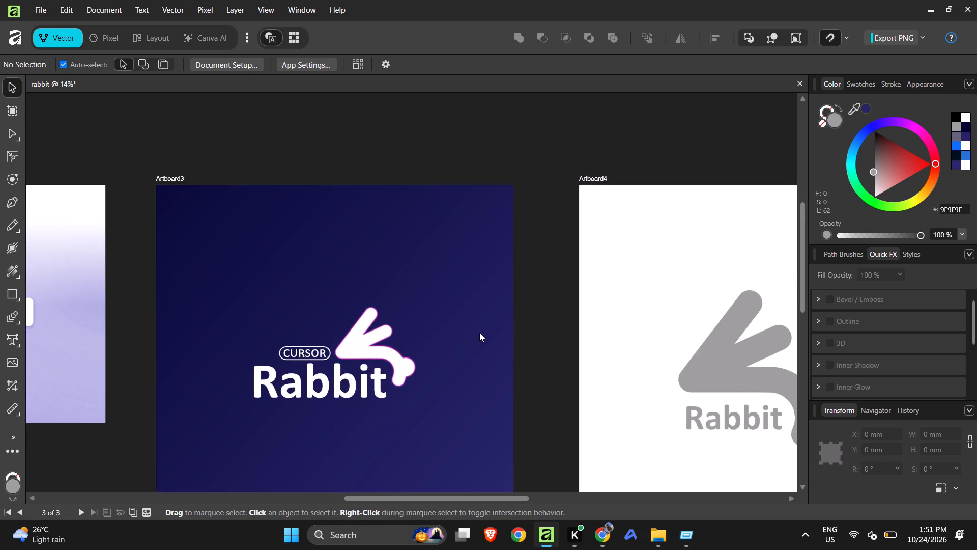
pyautogui.keyDown('ctrl'); pyautogui.scroll(-4, 479, 333); pyautogui.keyUp('ctrl')
pyautogui.keyDown('ctrl'); pyautogui.scroll(2, 629, 335); pyautogui.keyUp('ctrl')
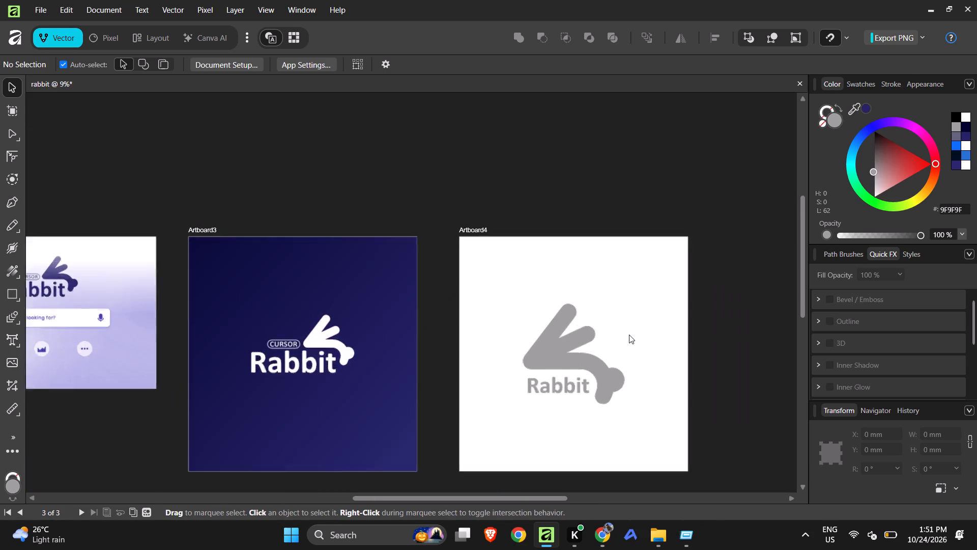
pyautogui.keyDown('ctrl'); pyautogui.scroll(2, 629, 335); pyautogui.keyUp('ctrl')
pyautogui.keyDown('ctrl'); pyautogui.scroll(-4, 629, 334); pyautogui.keyUp('ctrl')
pyautogui.keyDown('ctrl'); pyautogui.scroll(3, 587, 374); pyautogui.keyUp('ctrl')
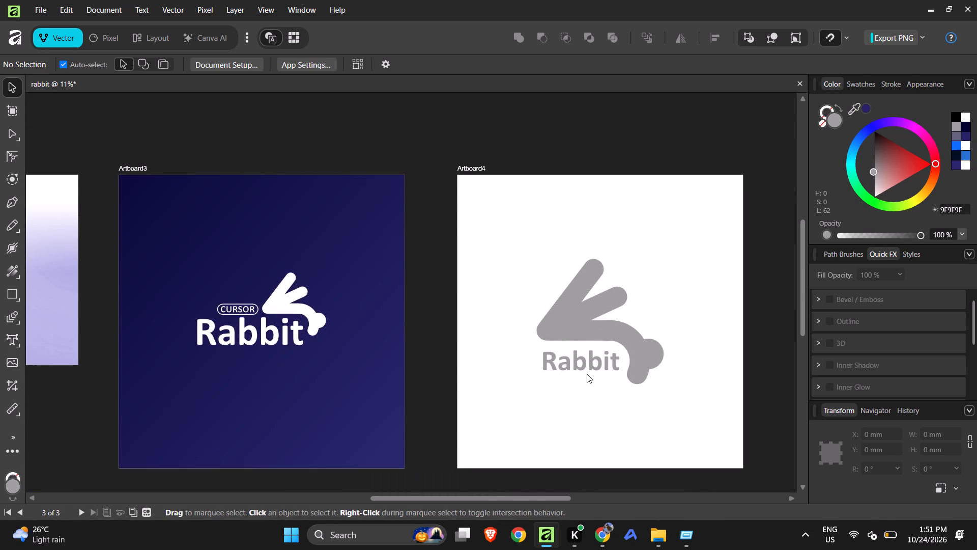
pyautogui.click(592, 358)
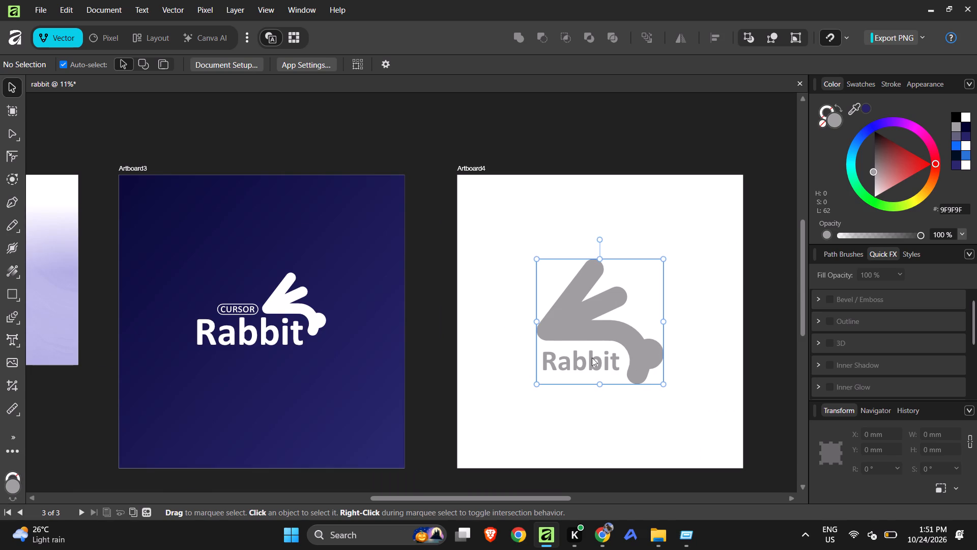
pyautogui.click(685, 354)
pyautogui.keyDown('ctrl'); pyautogui.scroll(-3, 482, 297); pyautogui.keyUp('ctrl')
pyautogui.keyDown('ctrl'); pyautogui.scroll(2, 393, 284); pyautogui.keyUp('ctrl')
pyautogui.click(380, 297)
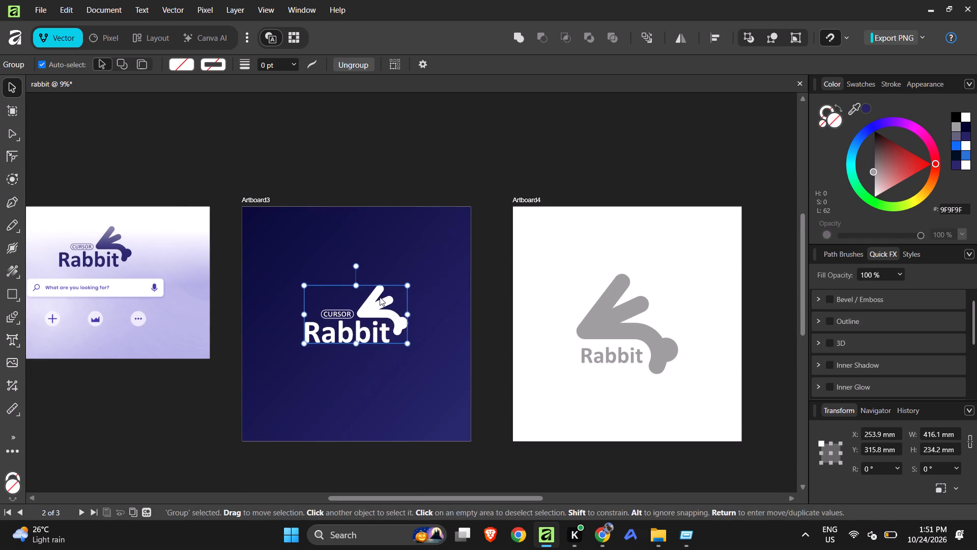
pyautogui.click(410, 178)
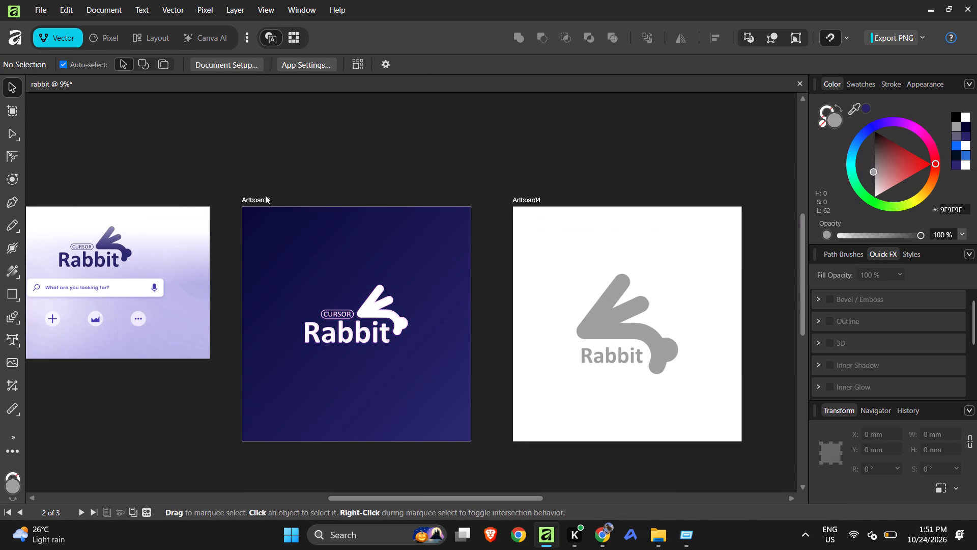
# Add a 923.9 × 947.7 mm artboard below Artboard3 and shift it down to about Y 1183 mm.
pyautogui.click(265, 195)
pyautogui.keyDown('ctrl'); pyautogui.scroll(-4, 437, 193); pyautogui.keyUp('ctrl')
pyautogui.click(7, 131)
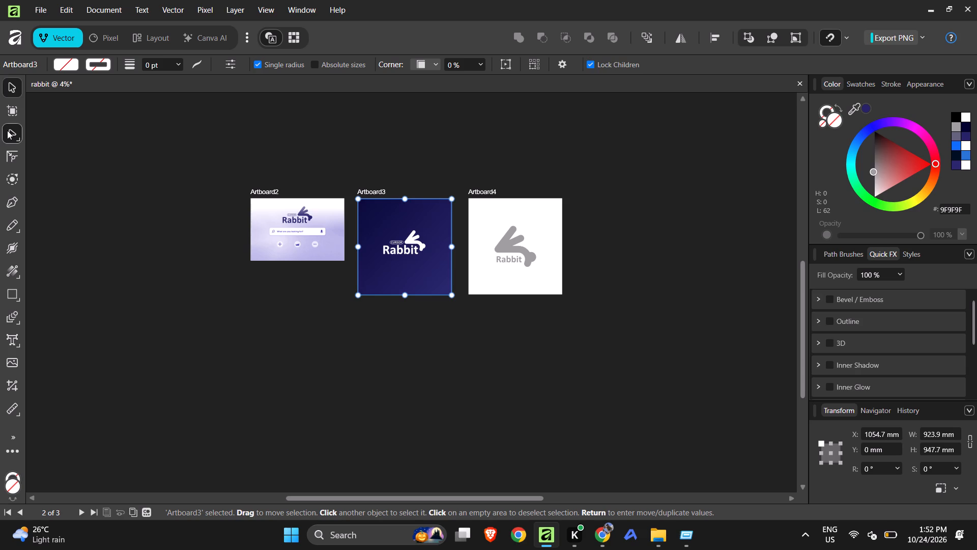
pyautogui.click(14, 112)
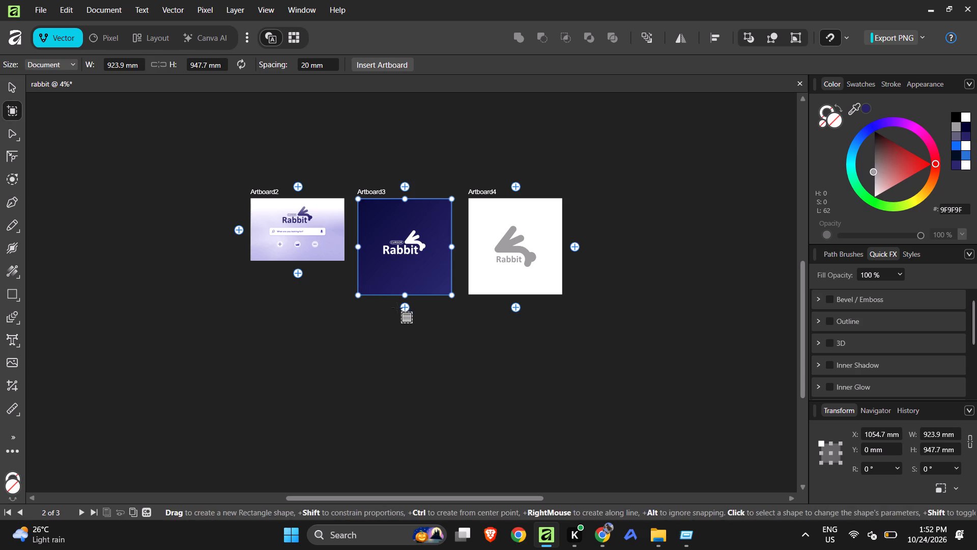
pyautogui.click(404, 308)
pyautogui.moveTo(404, 312); pyautogui.dragTo(404, 332)
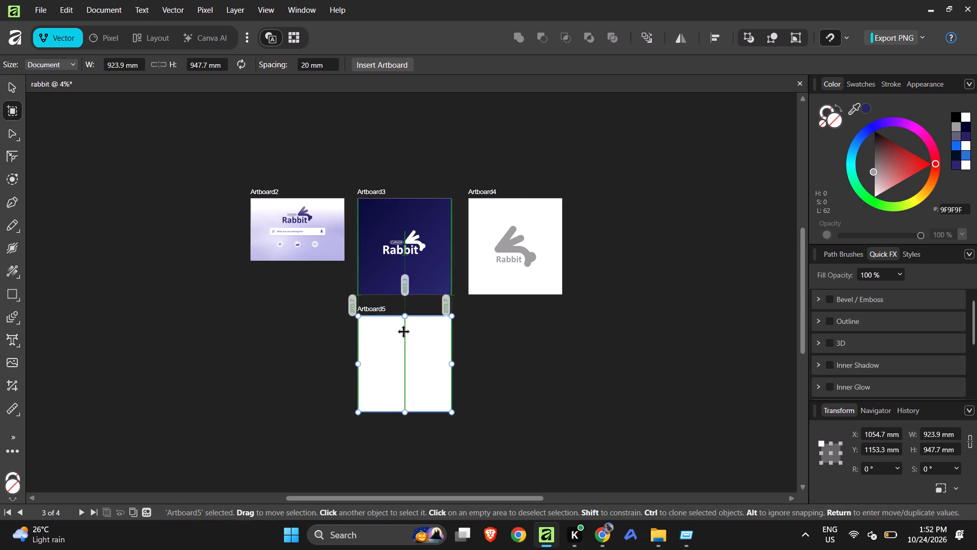
pyautogui.moveTo(404, 332); pyautogui.dragTo(404, 334)
pyautogui.click(16, 86)
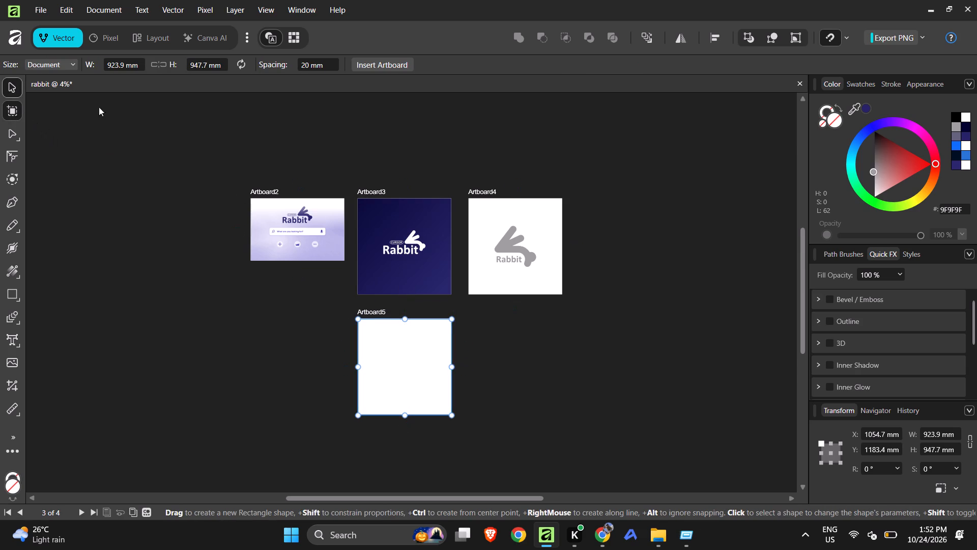
pyautogui.click(312, 126)
# Copy the gradient Cursor Rabbit logo from Artboard2 onto Artboard5, at about X 1234 mm, Y 1460 mm.
pyautogui.keyDown('ctrl'); pyautogui.scroll(-3, 397, 241); pyautogui.keyUp('ctrl')
pyautogui.keyDown('ctrl'); pyautogui.scroll(5, 421, 237); pyautogui.keyUp('ctrl')
pyautogui.click(388, 260)
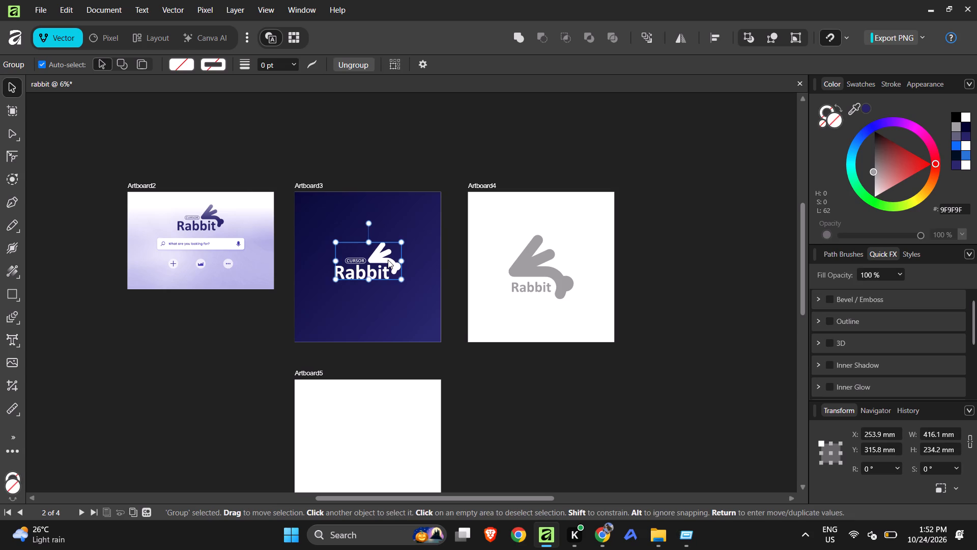
pyautogui.click(213, 213)
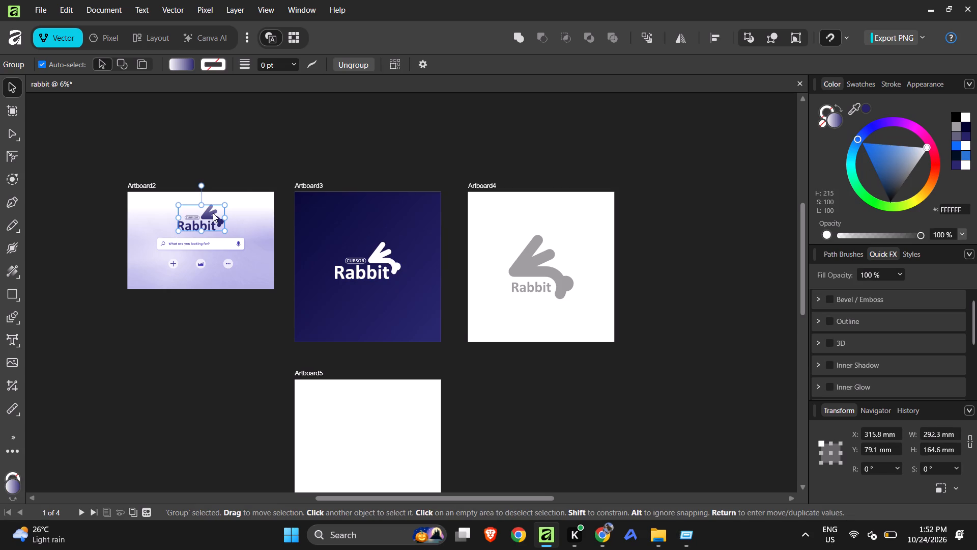
pyautogui.moveTo(213, 213); pyautogui.dragTo(358, 432)
pyautogui.click(516, 438)
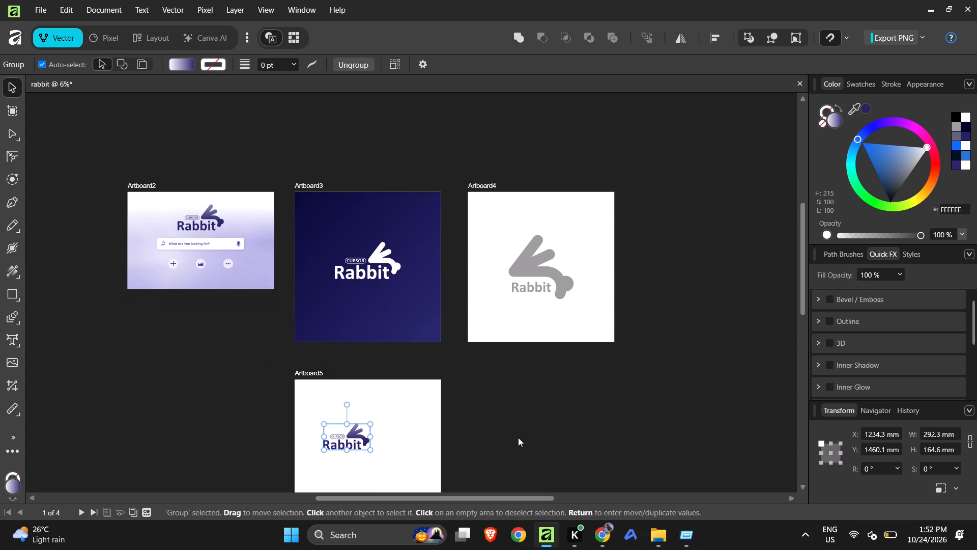
pyautogui.keyDown('ctrl'); pyautogui.scroll(-3, 456, 324); pyautogui.keyUp('ctrl')
pyautogui.keyDown('ctrl'); pyautogui.scroll(4, 430, 390); pyautogui.keyUp('ctrl')
# Move the copied gradient logo to the centre of Artboard5 and deselect it.
pyautogui.click(372, 368)
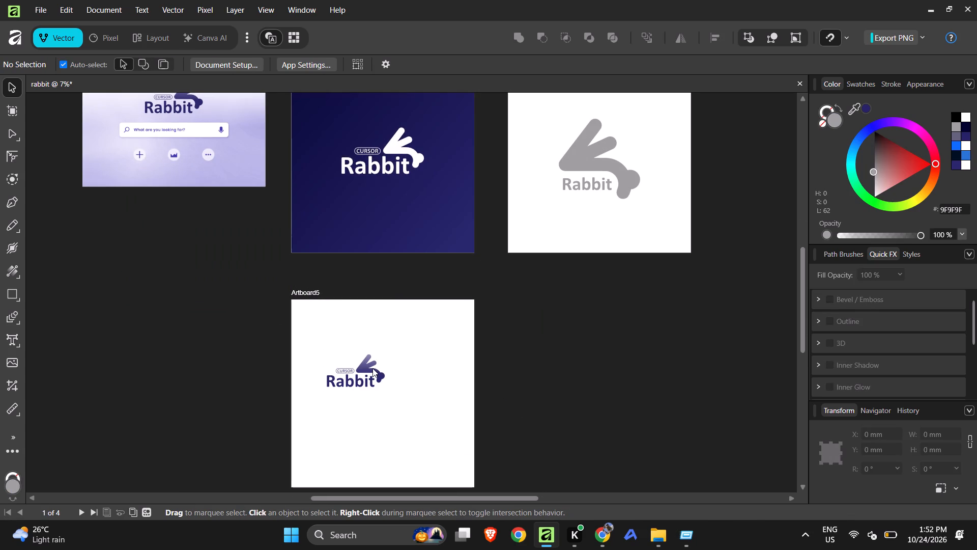
pyautogui.moveTo(368, 368); pyautogui.dragTo(393, 390)
pyautogui.click(597, 400)
pyautogui.keyDown('ctrl'); pyautogui.scroll(-2, 596, 388); pyautogui.keyUp('ctrl')
pyautogui.keyDown('ctrl'); pyautogui.scroll(2, 531, 399); pyautogui.keyUp('ctrl')
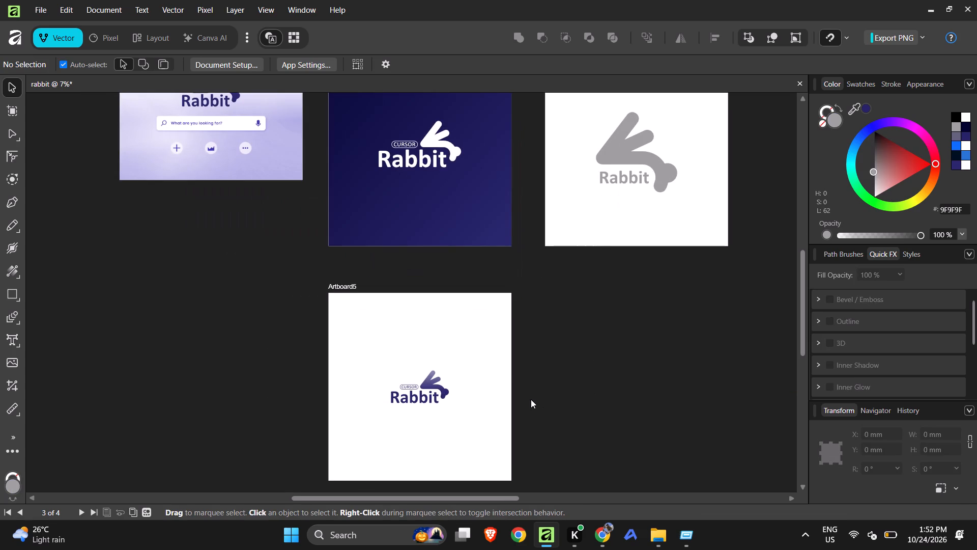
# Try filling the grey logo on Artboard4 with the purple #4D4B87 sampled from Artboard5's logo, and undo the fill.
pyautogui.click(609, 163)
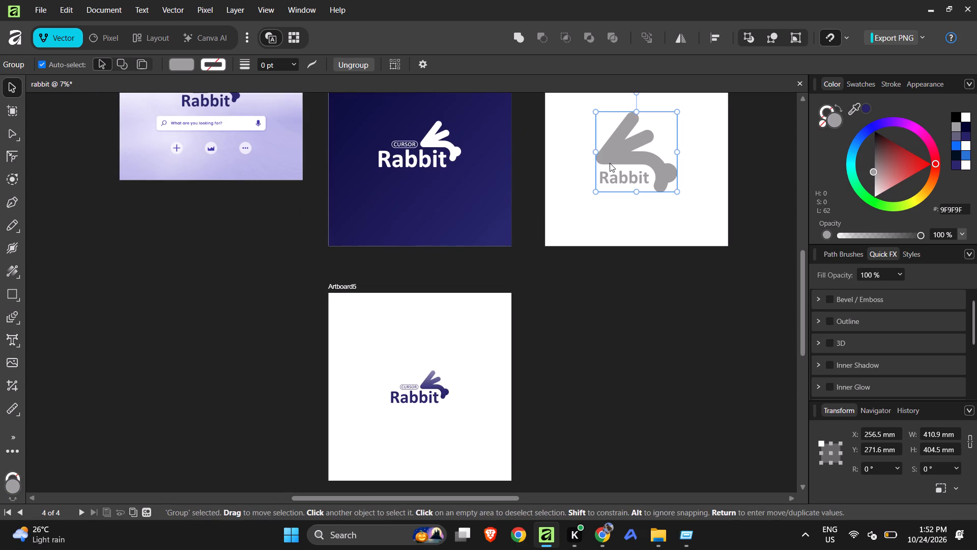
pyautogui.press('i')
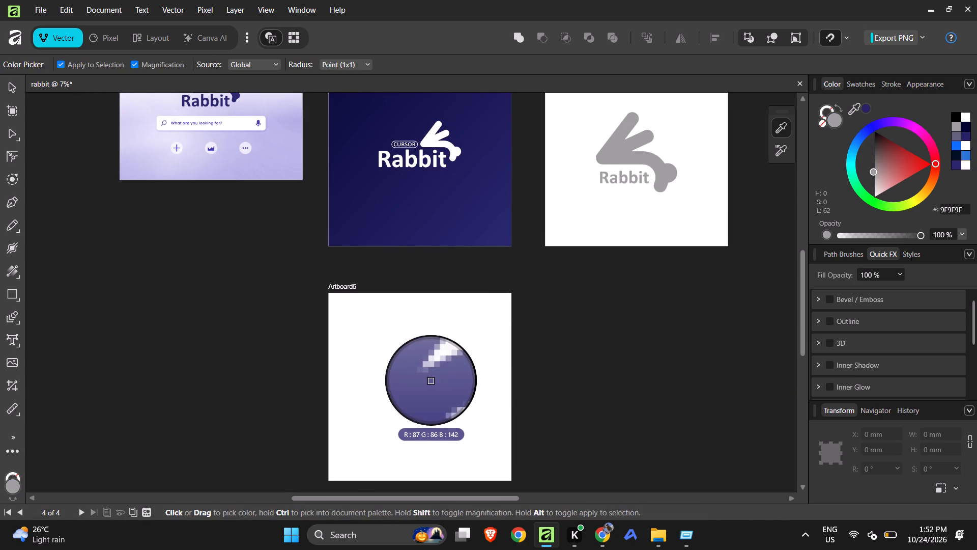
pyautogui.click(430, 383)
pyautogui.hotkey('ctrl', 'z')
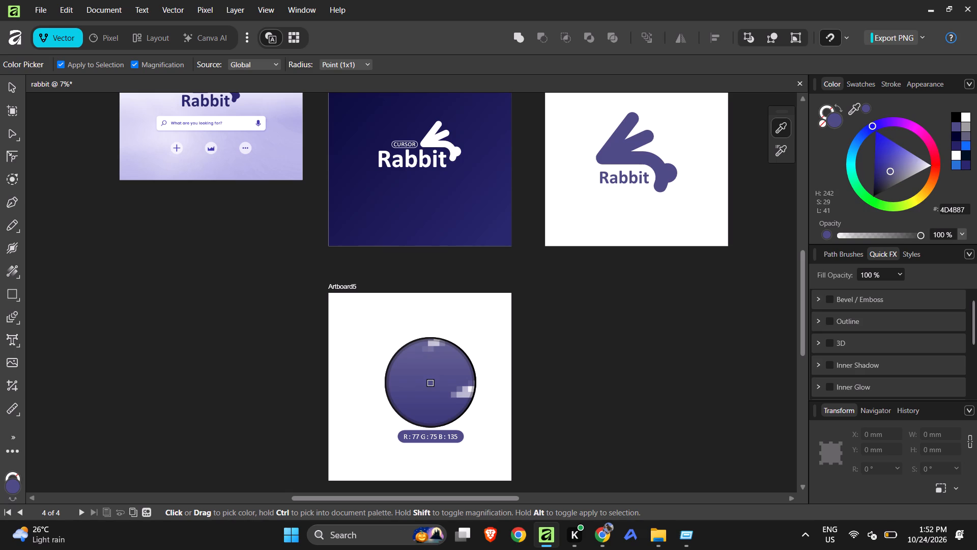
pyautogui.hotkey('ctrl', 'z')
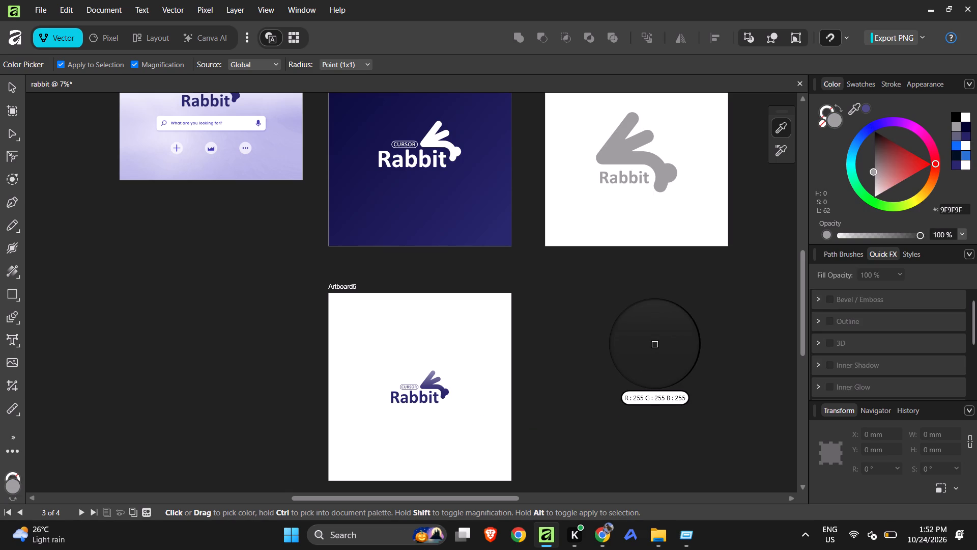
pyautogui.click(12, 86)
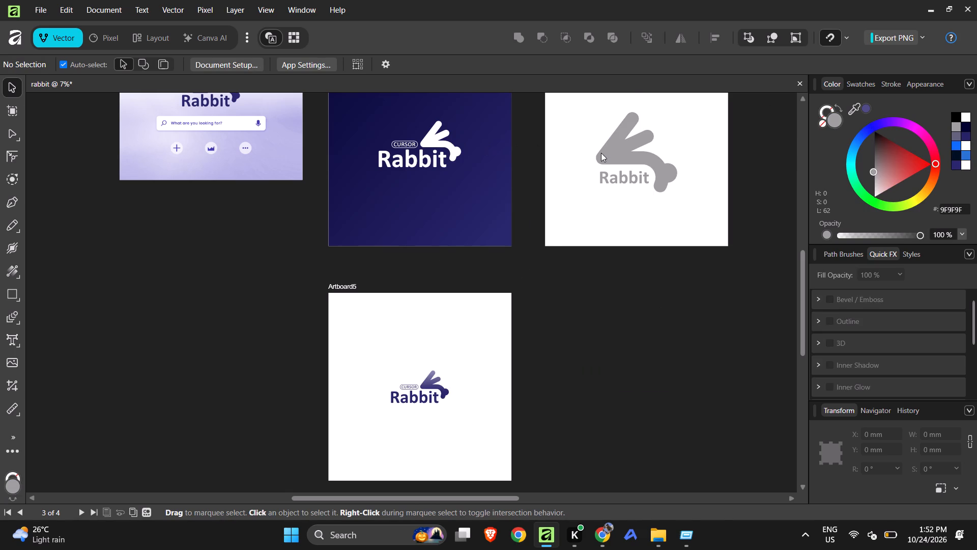
# Apply a vertical linear gradient across the full height of Artboard4's grey logo and set its bottom stop to blue #006CFF.
pyautogui.click(601, 153)
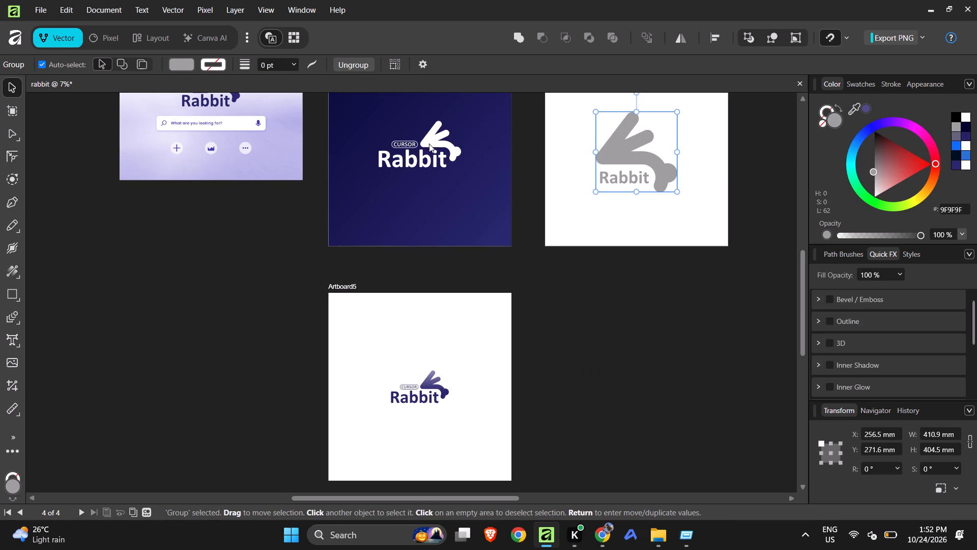
pyautogui.click(6, 270)
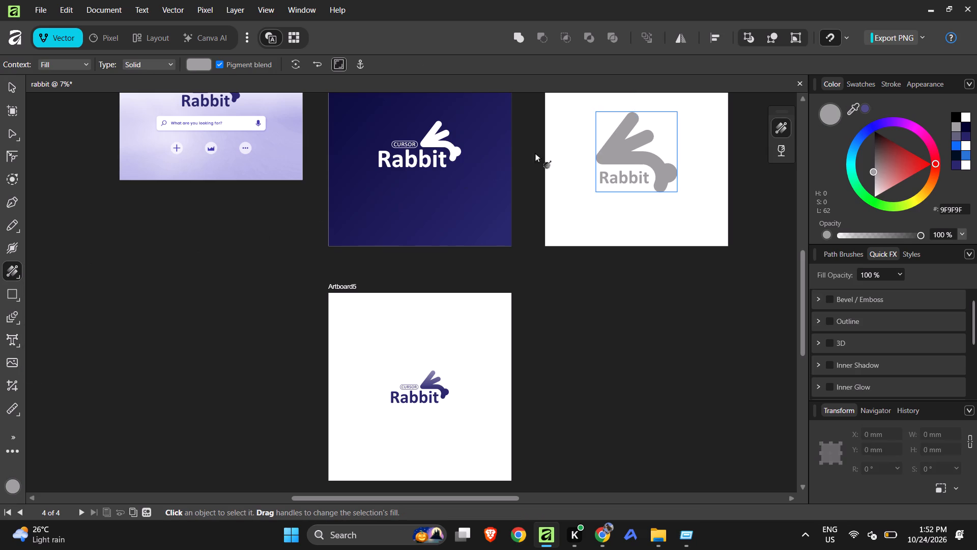
pyautogui.moveTo(640, 107); pyautogui.dragTo(637, 179)
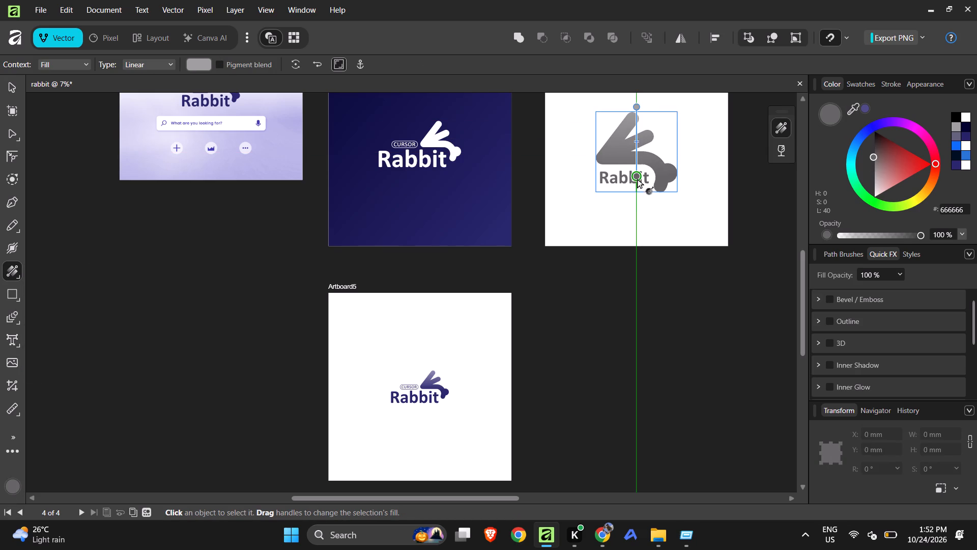
pyautogui.moveTo(637, 179); pyautogui.dragTo(636, 191)
pyautogui.doubleClick(636, 192)
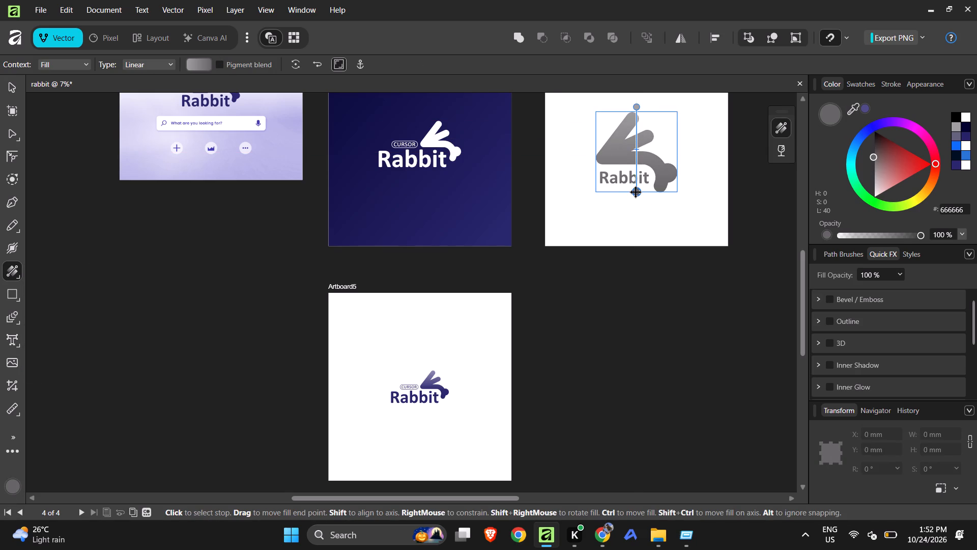
pyautogui.click(955, 146)
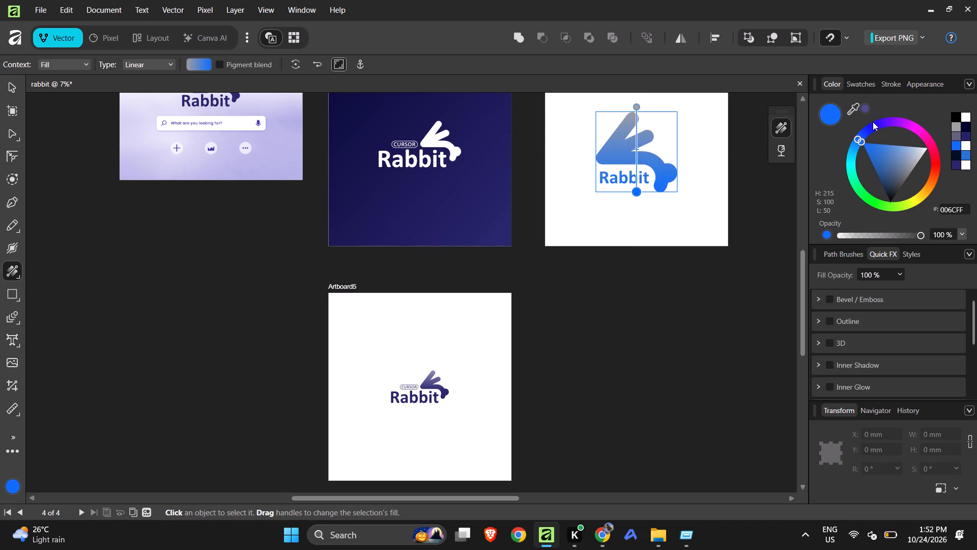
# Set the top stop of the Artboard4 logo's gradient to dark navy #010031 and deselect the logo.
pyautogui.click(635, 106)
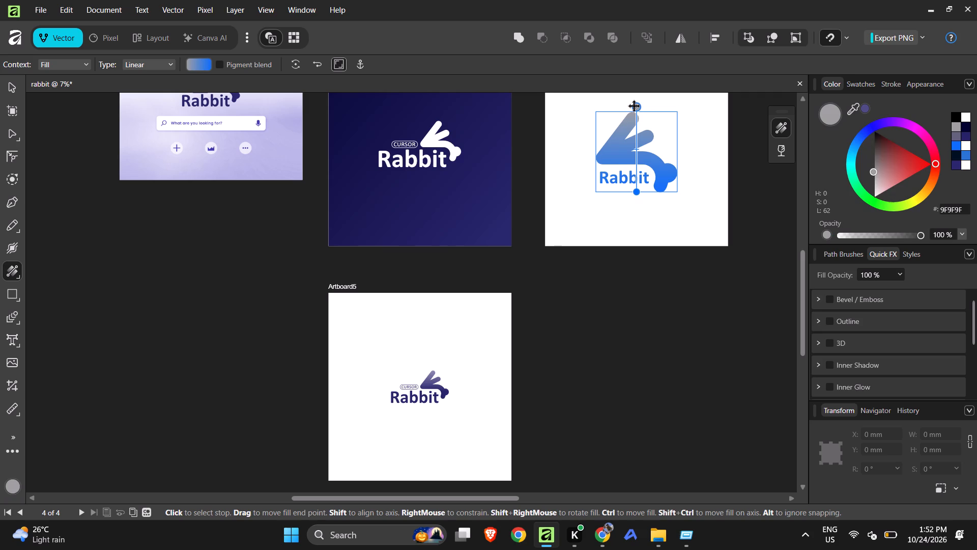
pyautogui.click(957, 157)
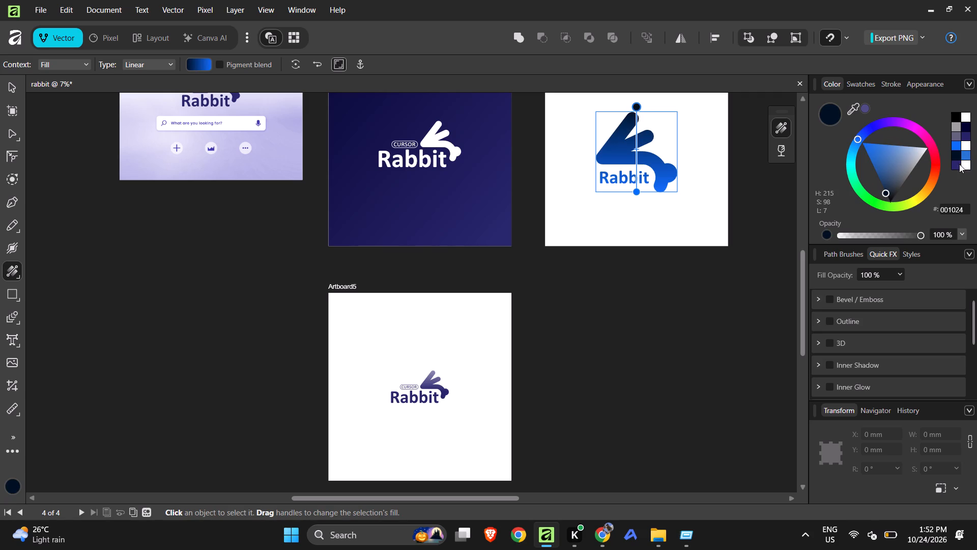
pyautogui.click(956, 165)
pyautogui.click(966, 154)
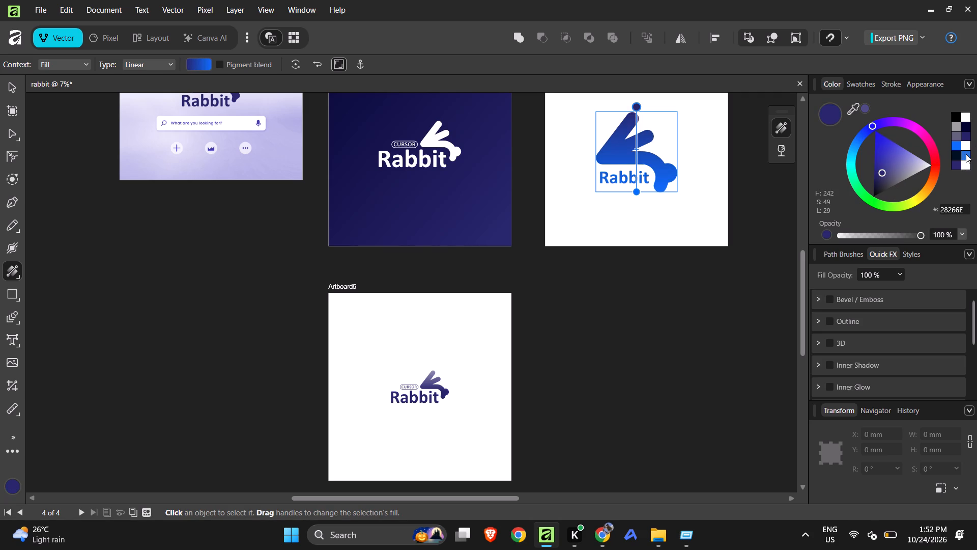
pyautogui.click(966, 131)
pyautogui.click(965, 126)
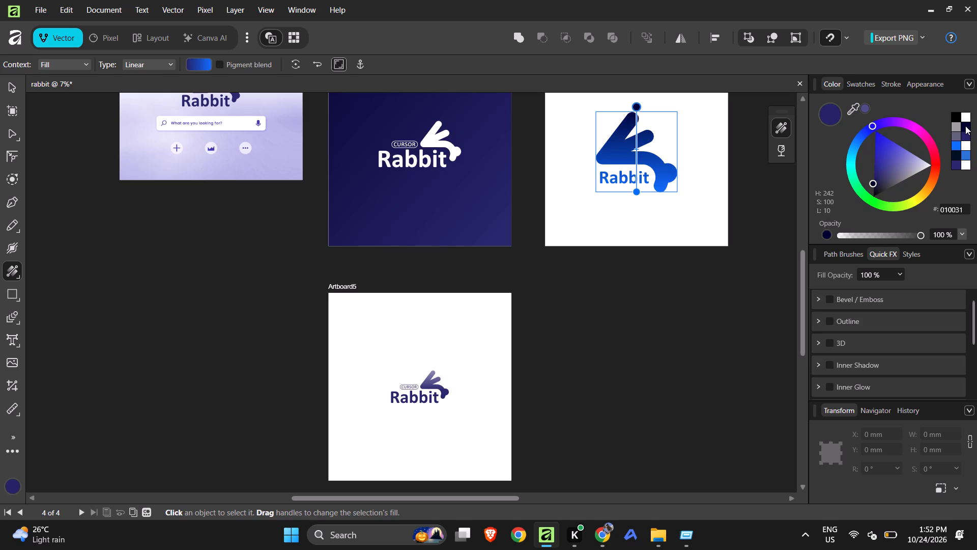
pyautogui.click(635, 296)
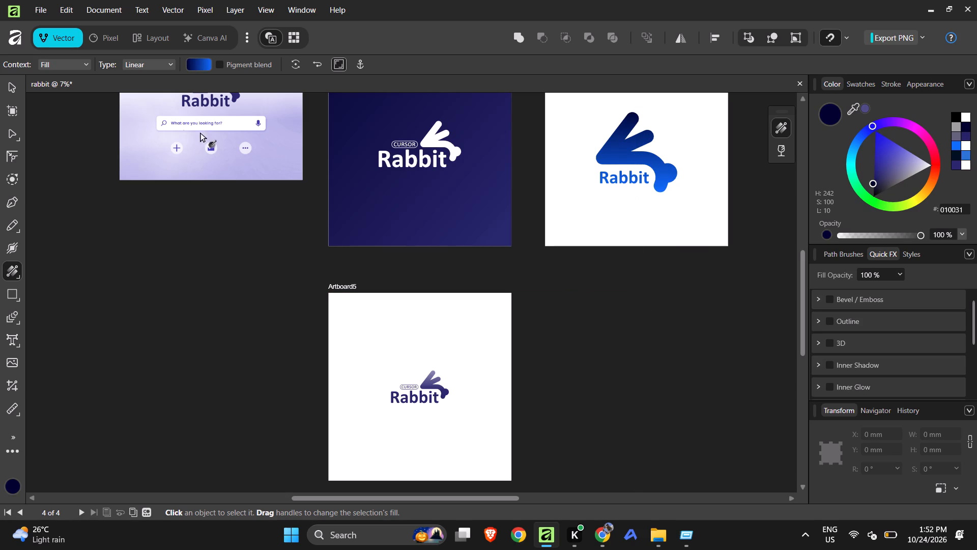
pyautogui.click(12, 85)
pyautogui.click(40, 154)
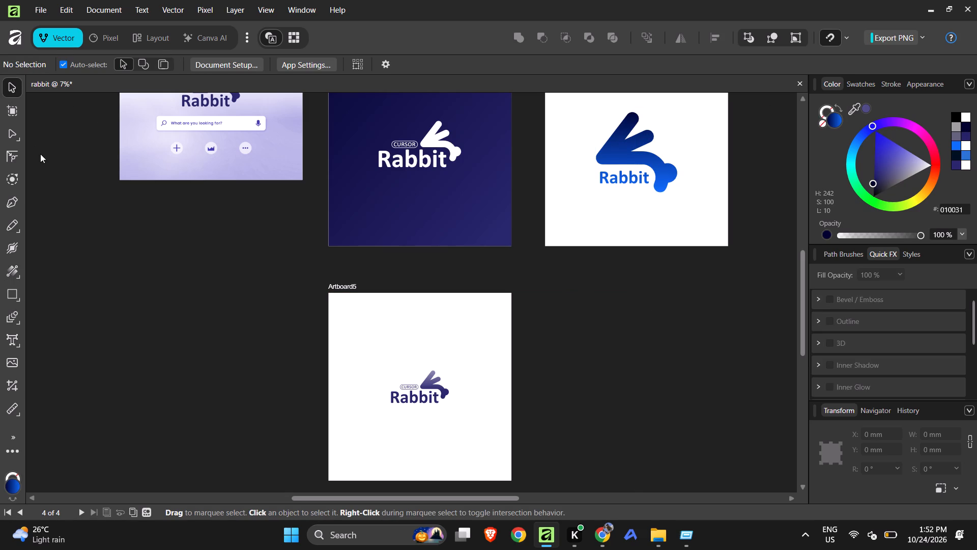
# Examine the recoloured logo on Artboard4 at several zoom levels, comparing it with the versions on the other artboards.
pyautogui.keyDown('ctrl'); pyautogui.scroll(-4, 173, 268); pyautogui.keyUp('ctrl')
pyautogui.keyDown('ctrl'); pyautogui.scroll(3, 250, 227); pyautogui.keyUp('ctrl')
pyautogui.keyDown('ctrl'); pyautogui.scroll(3, 330, 170); pyautogui.keyUp('ctrl')
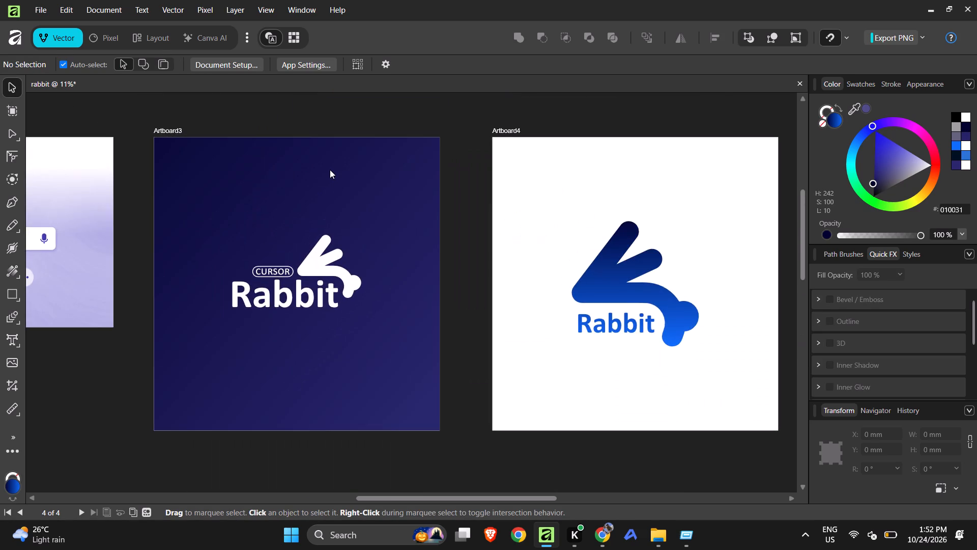
pyautogui.keyDown('ctrl'); pyautogui.scroll(-3, 638, 229); pyautogui.keyUp('ctrl')
pyautogui.keyDown('ctrl'); pyautogui.scroll(2, 494, 418); pyautogui.keyUp('ctrl')
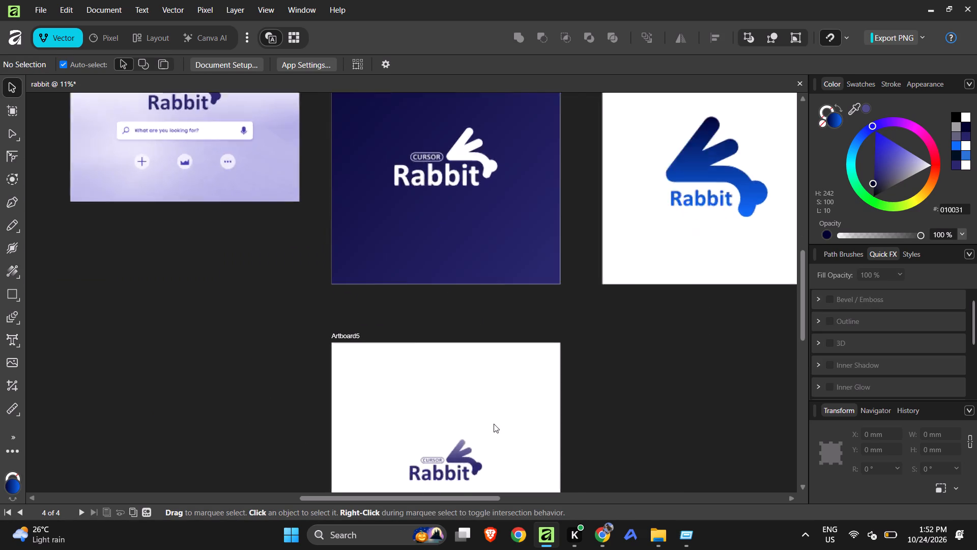
pyautogui.keyDown('ctrl'); pyautogui.scroll(1, 494, 424); pyautogui.keyUp('ctrl')
pyautogui.keyDown('ctrl'); pyautogui.scroll(-4, 494, 424); pyautogui.keyUp('ctrl')
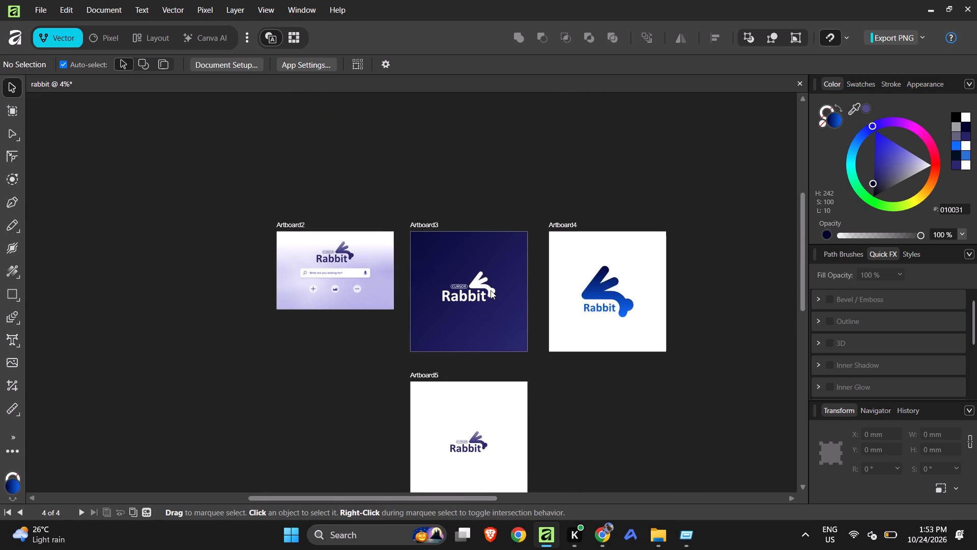
pyautogui.keyDown('ctrl'); pyautogui.scroll(2, 491, 290); pyautogui.keyUp('ctrl')
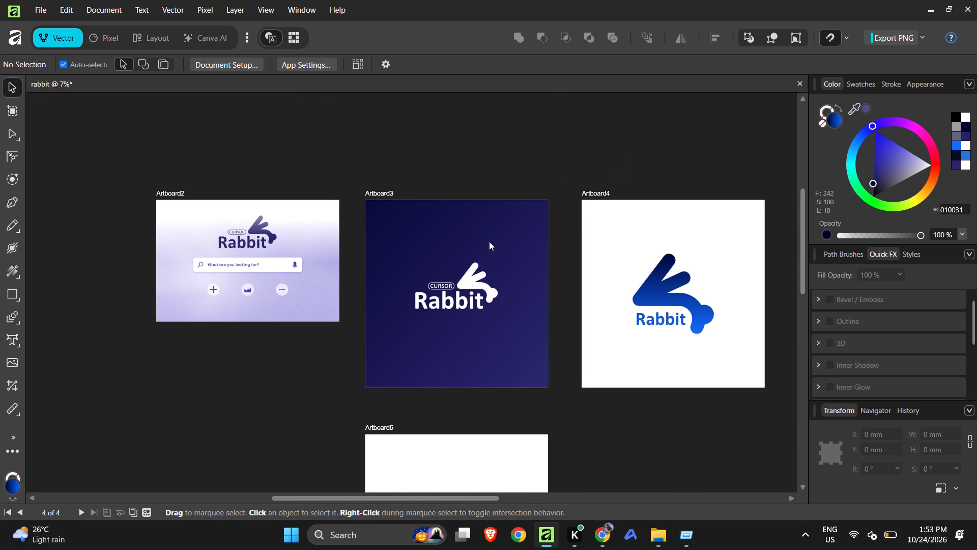
# Fill the background rectangle of Artboard3 with solid dark navy #001024 and deselect it.
pyautogui.click(489, 240)
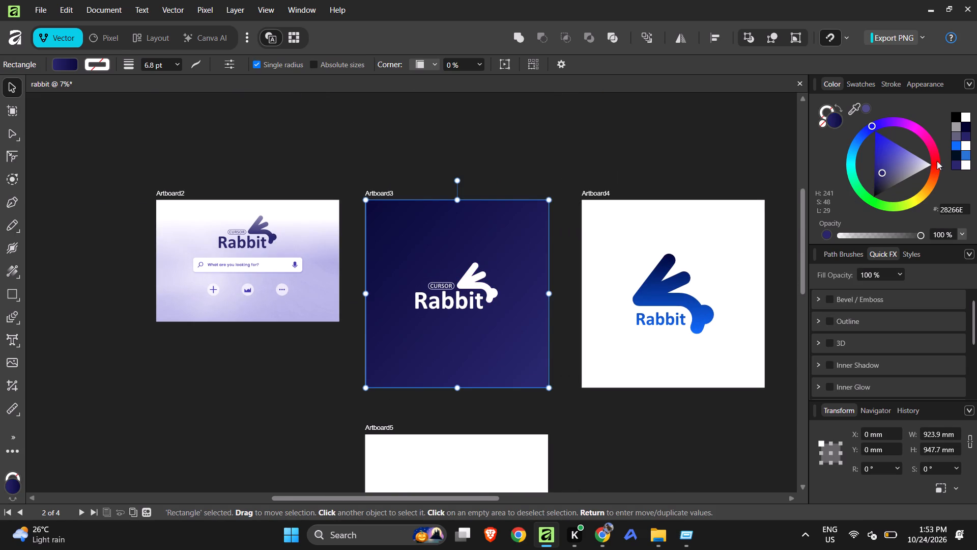
pyautogui.click(956, 136)
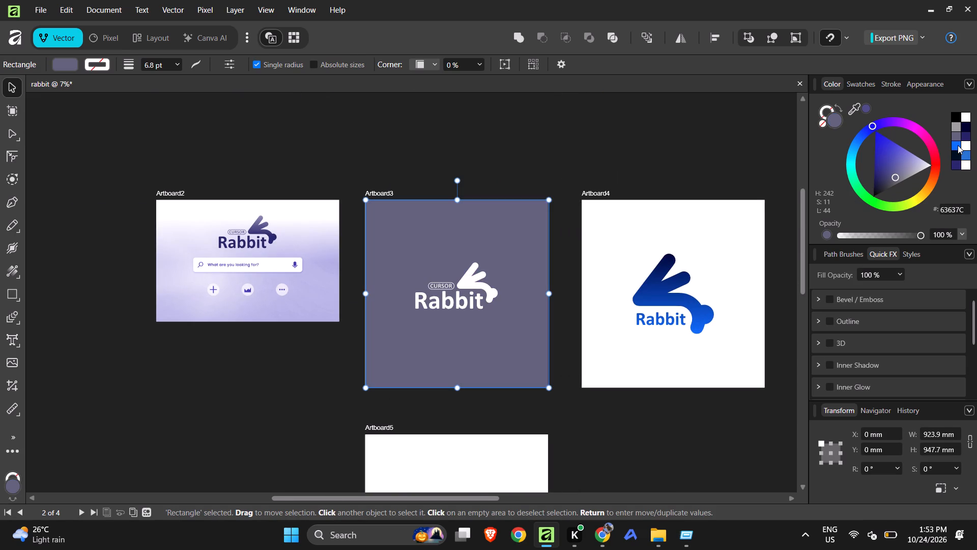
pyautogui.click(957, 155)
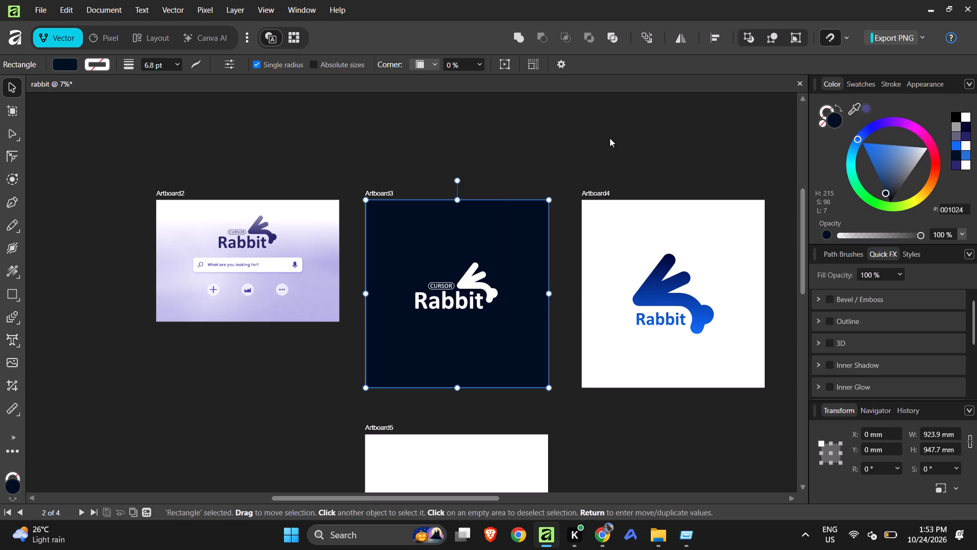
pyautogui.click(560, 136)
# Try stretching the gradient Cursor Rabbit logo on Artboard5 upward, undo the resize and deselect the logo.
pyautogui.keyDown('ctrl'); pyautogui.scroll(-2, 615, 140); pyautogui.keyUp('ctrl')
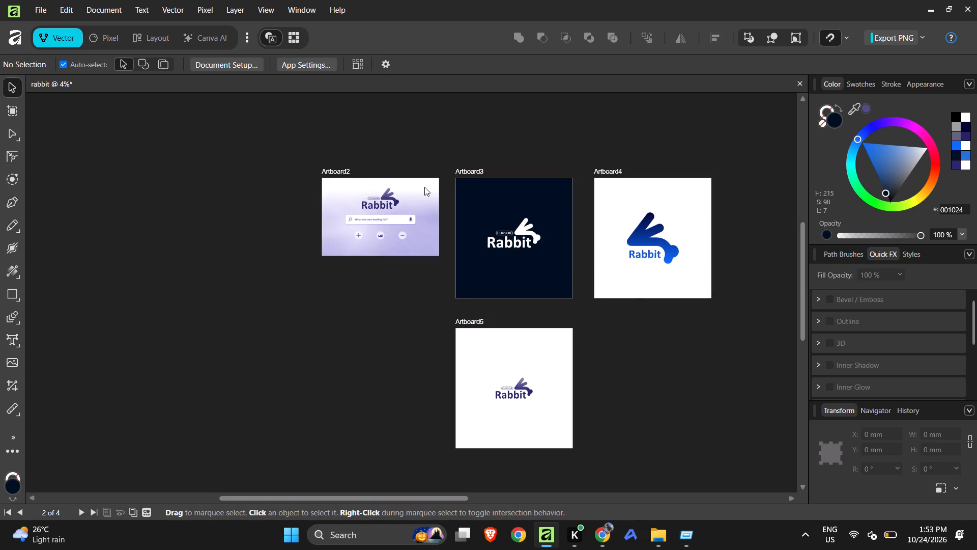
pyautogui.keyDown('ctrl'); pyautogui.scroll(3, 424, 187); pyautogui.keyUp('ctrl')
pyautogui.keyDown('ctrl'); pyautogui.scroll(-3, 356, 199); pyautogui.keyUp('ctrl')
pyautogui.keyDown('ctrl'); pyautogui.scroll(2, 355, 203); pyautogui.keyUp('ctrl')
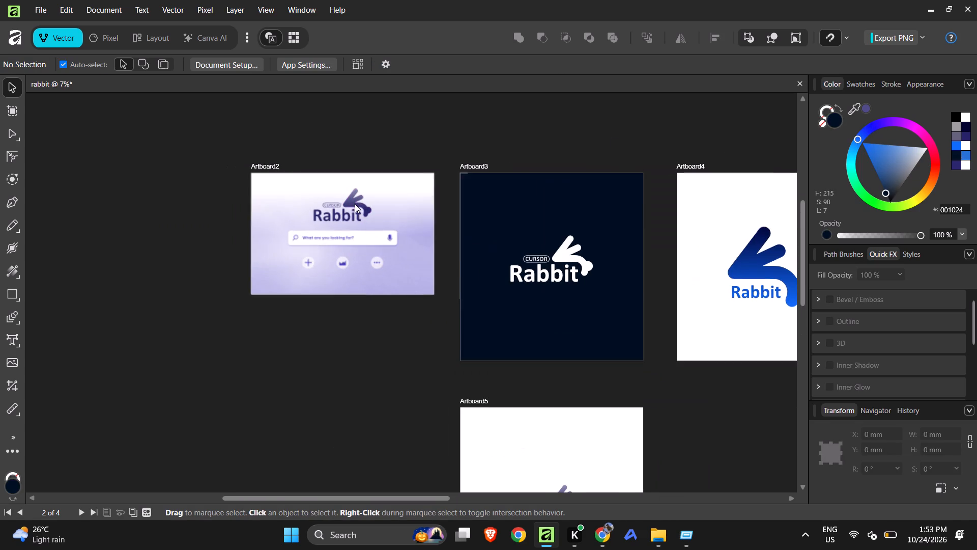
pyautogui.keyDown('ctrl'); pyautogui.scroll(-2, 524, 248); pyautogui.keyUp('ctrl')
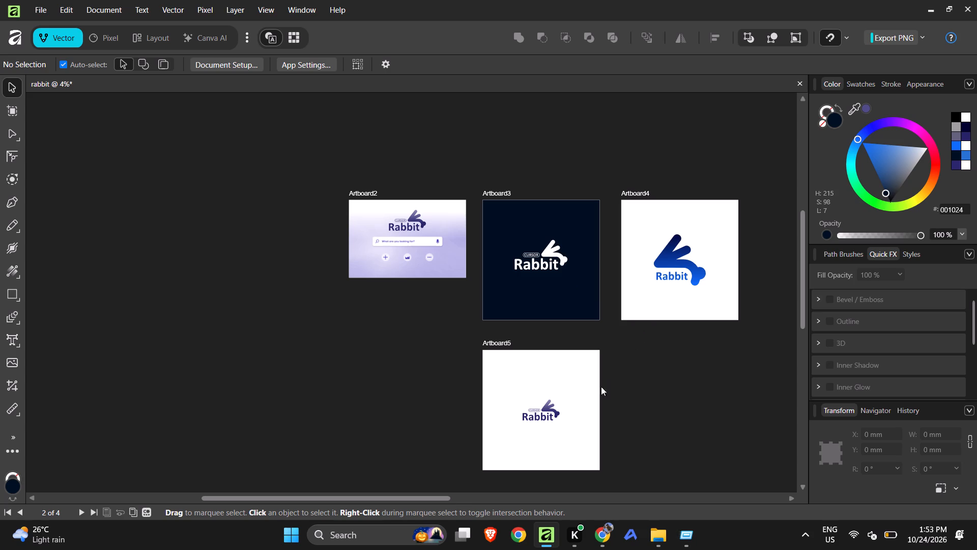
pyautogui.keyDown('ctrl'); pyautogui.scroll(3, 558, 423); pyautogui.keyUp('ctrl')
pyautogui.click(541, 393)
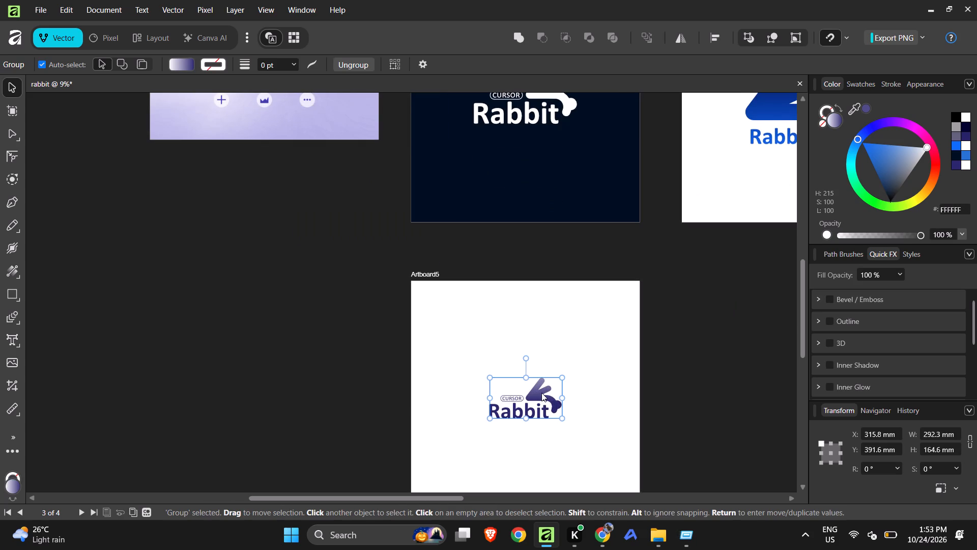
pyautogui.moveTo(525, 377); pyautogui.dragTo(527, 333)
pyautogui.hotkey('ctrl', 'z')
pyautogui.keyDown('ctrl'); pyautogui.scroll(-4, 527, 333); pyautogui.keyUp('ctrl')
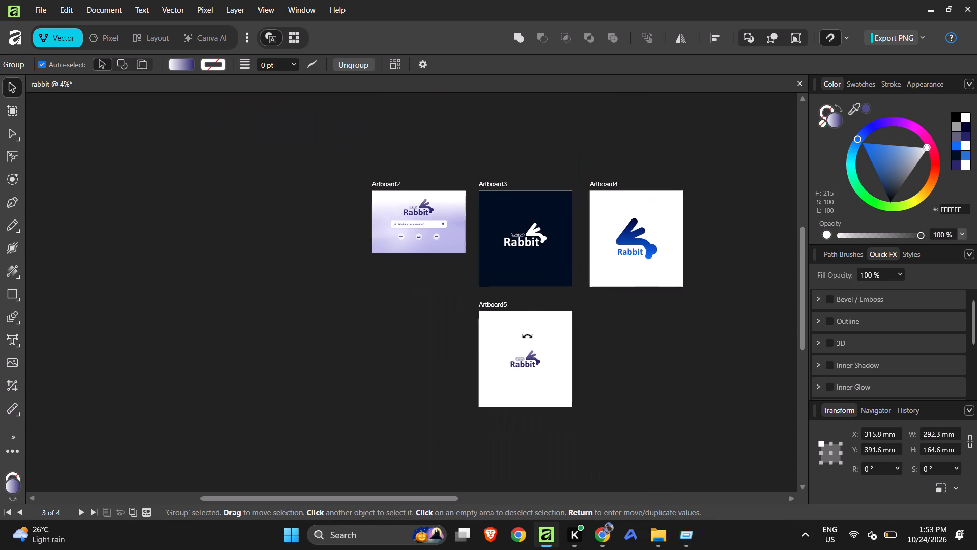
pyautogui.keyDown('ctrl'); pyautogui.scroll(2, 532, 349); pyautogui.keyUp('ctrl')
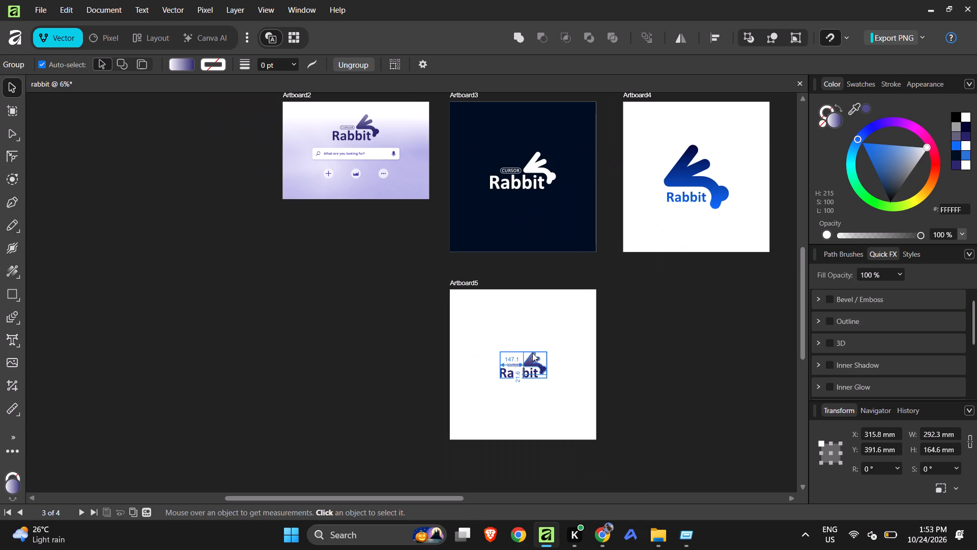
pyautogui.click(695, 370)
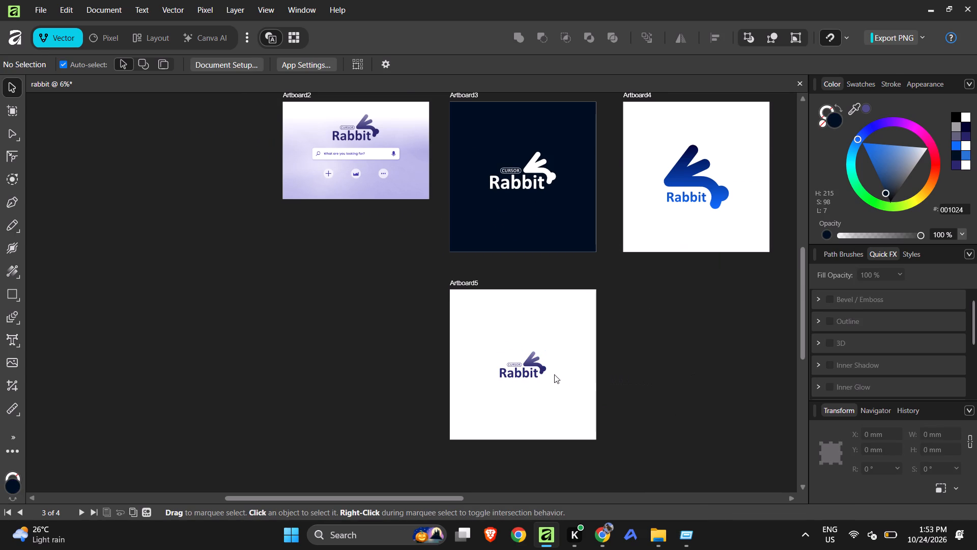
# Delete the gradient Cursor Rabbit logo from Artboard5.
pyautogui.click(535, 367)
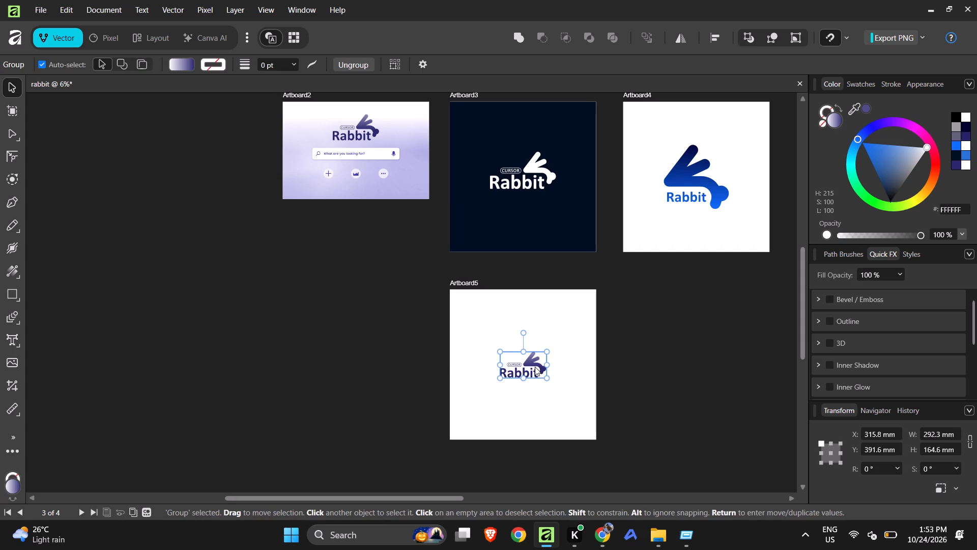
pyautogui.press('Delete')
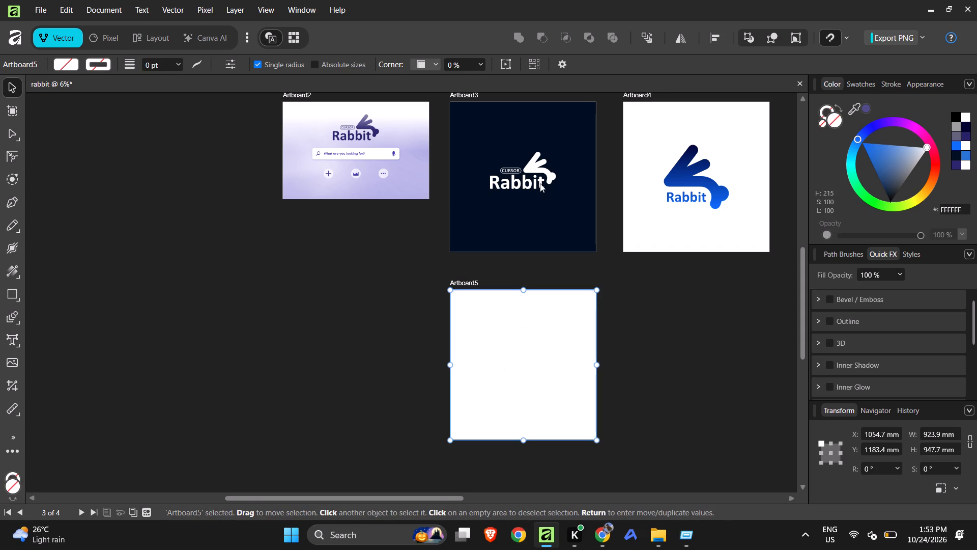
# Widen Artboard5 to about 2024.3 mm so it spans the area below Artboard3 and Artboard4.
pyautogui.click(540, 171)
pyautogui.click(510, 342)
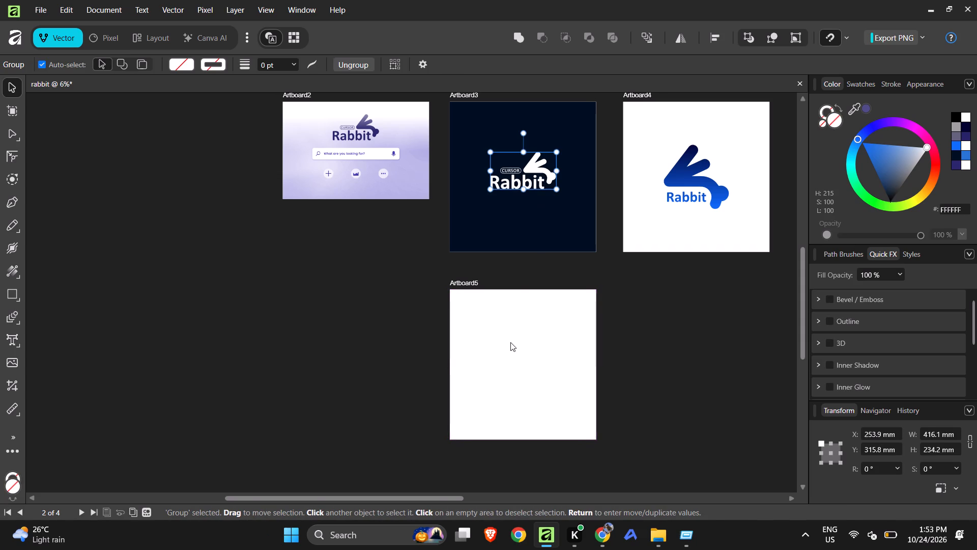
pyautogui.moveTo(600, 366); pyautogui.dragTo(756, 373)
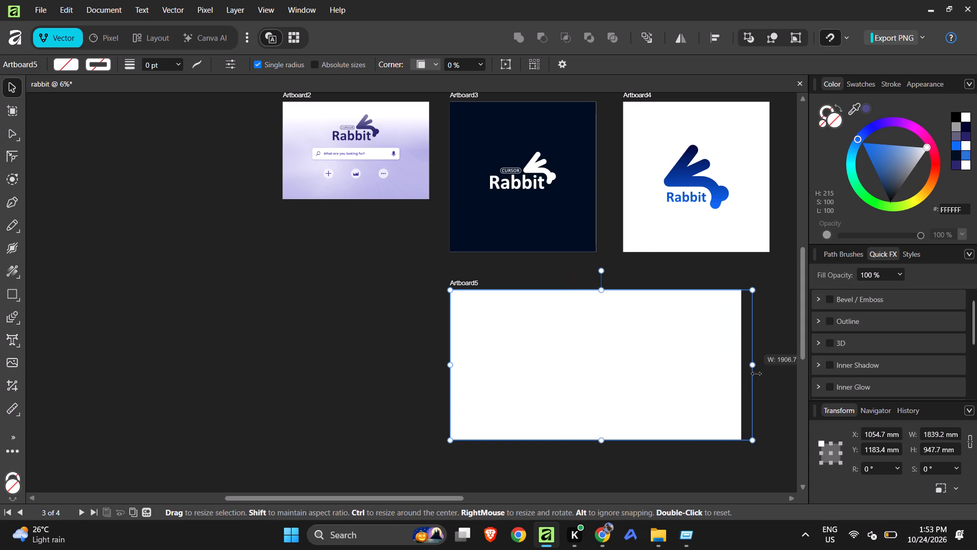
pyautogui.moveTo(756, 373); pyautogui.dragTo(774, 373)
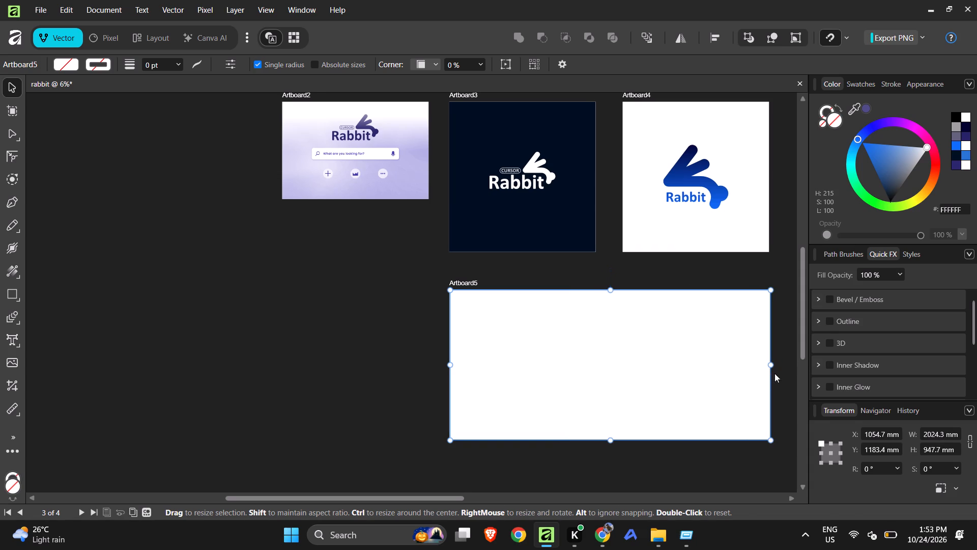
# Move Artboard5 slightly up, closer to Artboard3 and Artboard4, and deselect it.
pyautogui.moveTo(697, 396); pyautogui.dragTo(697, 386)
pyautogui.click(400, 323)
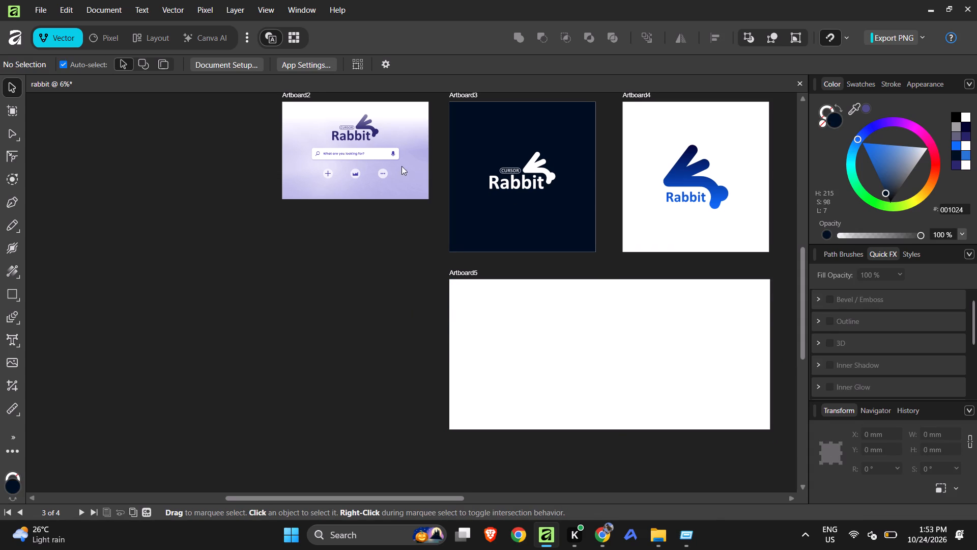
pyautogui.click(92, 187)
# Copy the white Cursor Rabbit logo from Artboard3 onto the middle area of Artboard5.
pyautogui.keyDown('ctrl'); pyautogui.scroll(-4, 365, 252); pyautogui.keyUp('ctrl')
pyautogui.keyDown('ctrl'); pyautogui.scroll(4, 441, 211); pyautogui.keyUp('ctrl')
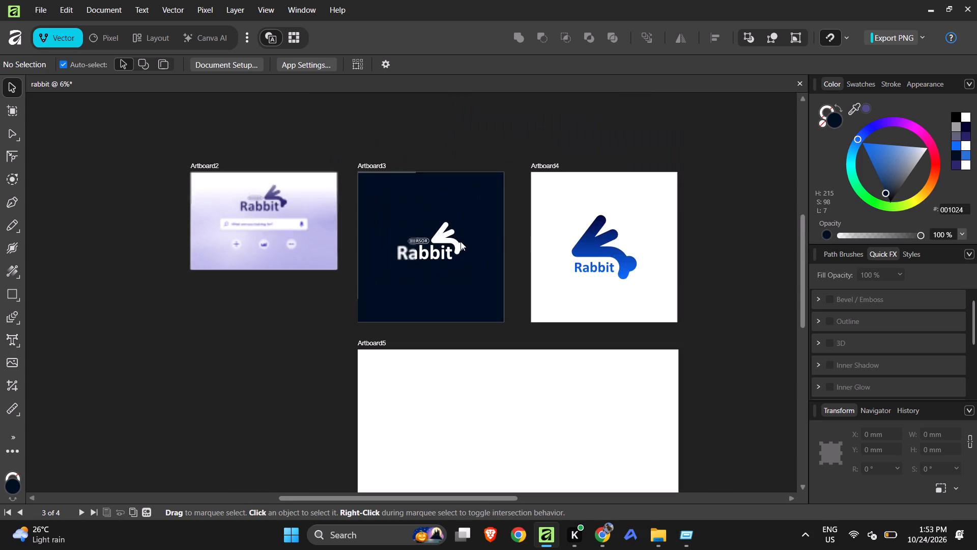
pyautogui.click(454, 248)
pyautogui.keyDown('alt'); pyautogui.moveTo(454, 246); pyautogui.dragTo(474, 373); pyautogui.keyUp('alt')
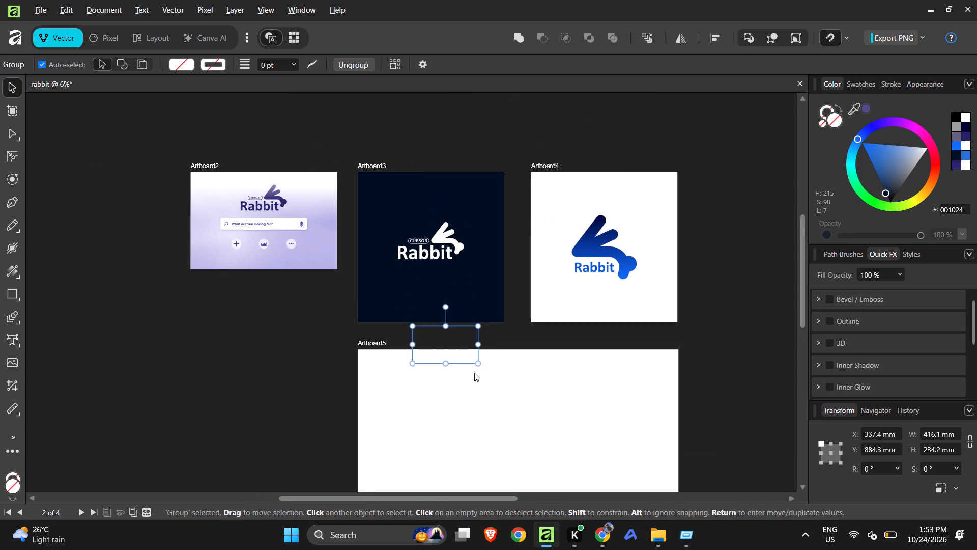
pyautogui.keyDown('alt'); pyautogui.moveTo(474, 373); pyautogui.dragTo(528, 443); pyautogui.keyUp('alt')
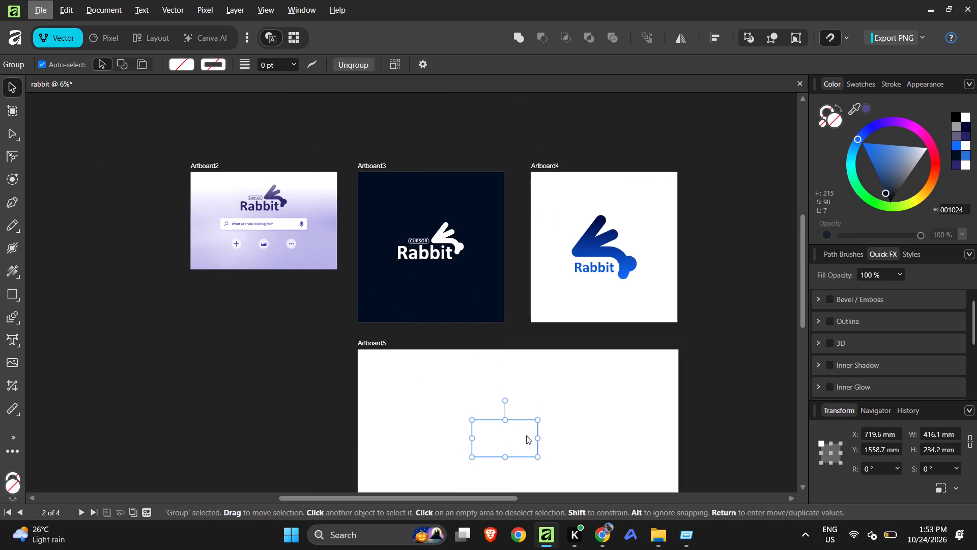
# Try Artboard3's dark navy on the copied Artboard5 logo, settle on solid blue #003DA5 sampled from Artboard4's rabbit, and deselect the logo.
pyautogui.press('i')
pyautogui.click(462, 306)
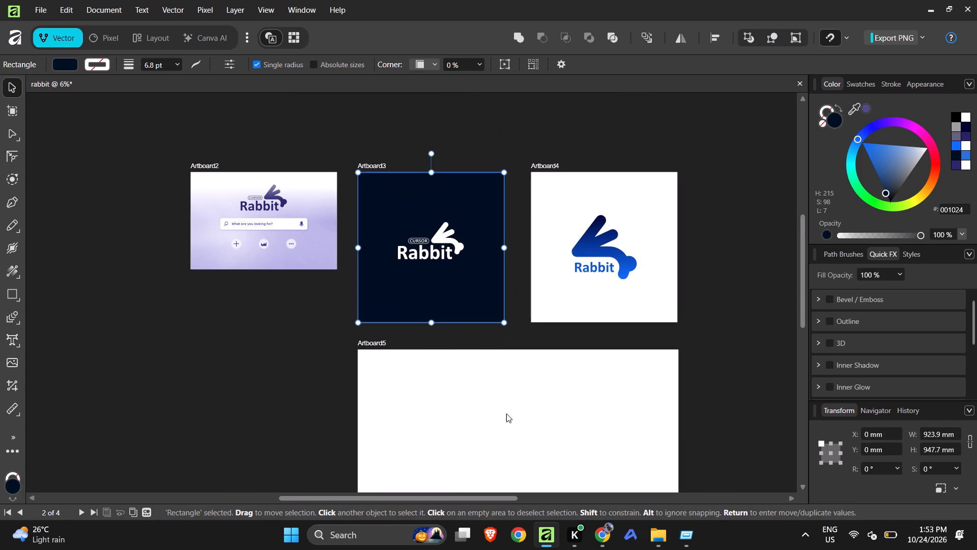
pyautogui.click(522, 436)
pyautogui.press('i')
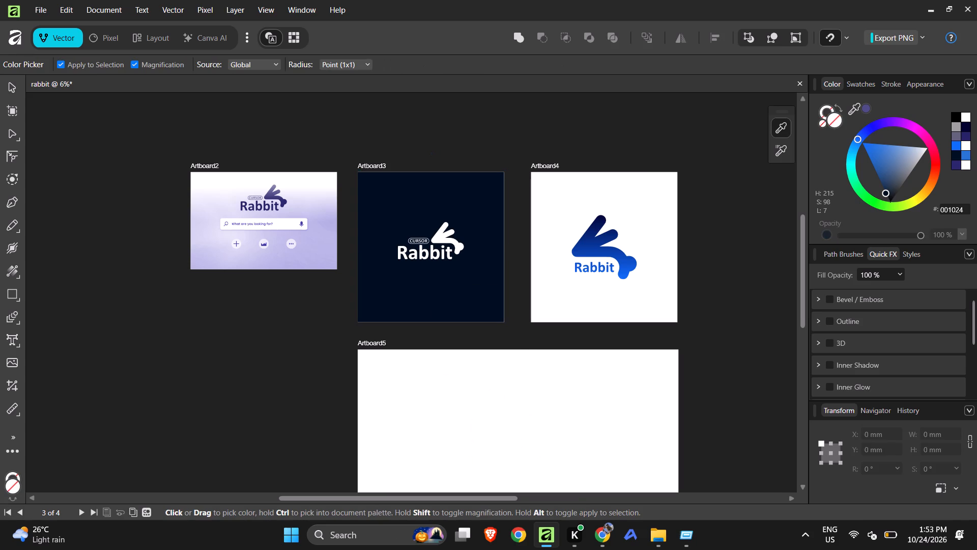
pyautogui.click(468, 298)
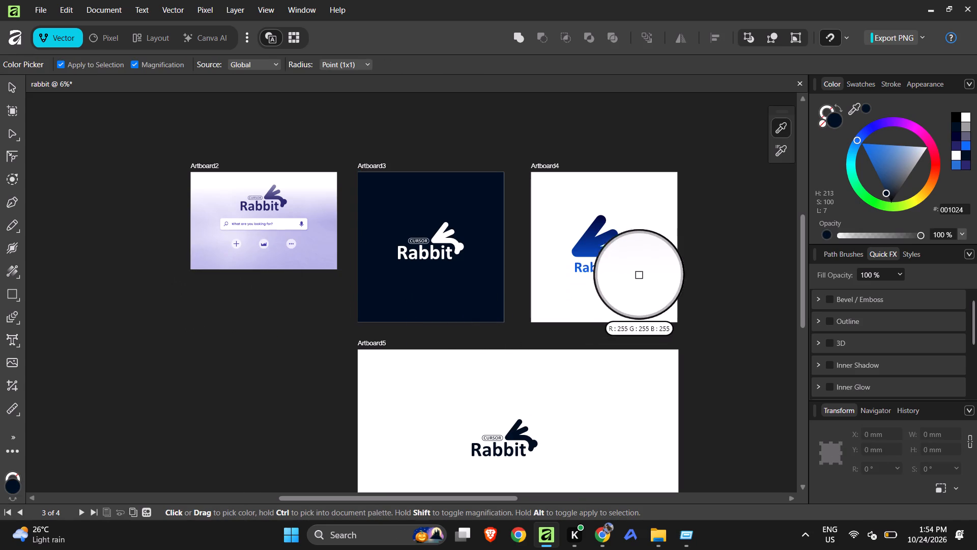
pyautogui.click(612, 250)
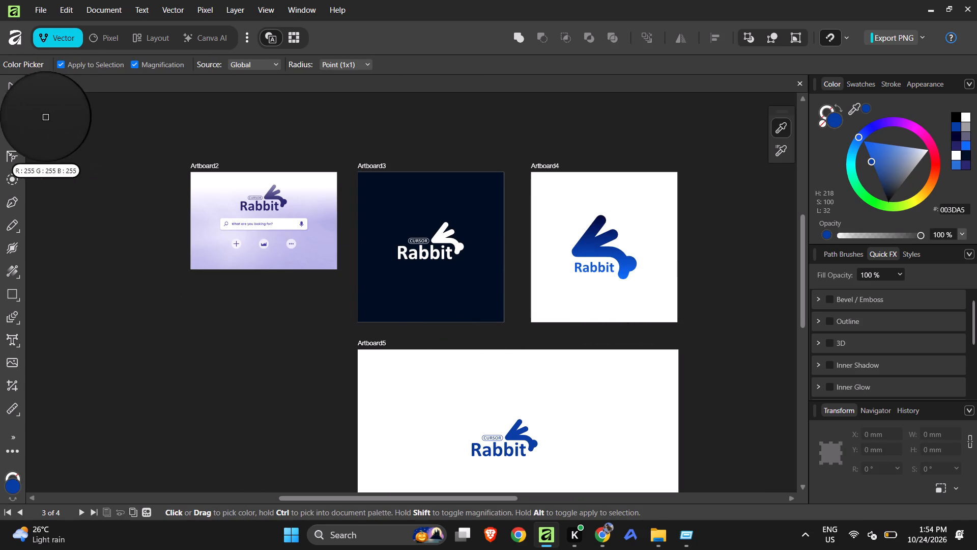
pyautogui.click(13, 88)
pyautogui.click(53, 202)
# Enlarge the blue Cursor Rabbit logo to about 804.8 mm wide, center it on Artboard5 and deselect it.
pyautogui.keyDown('ctrl'); pyautogui.scroll(-3, 361, 276); pyautogui.keyUp('ctrl')
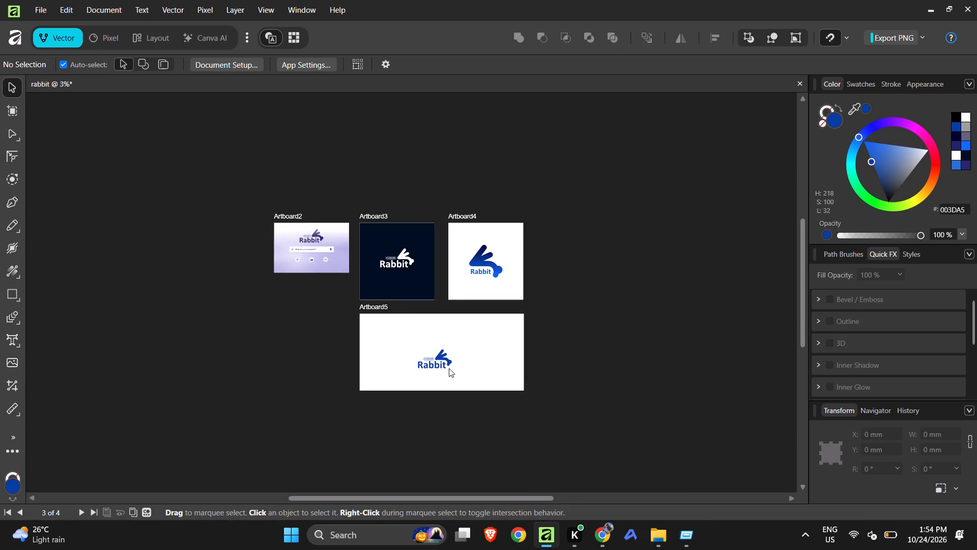
pyautogui.keyDown('ctrl'); pyautogui.scroll(3, 449, 368); pyautogui.keyUp('ctrl')
pyautogui.click(447, 356)
pyautogui.moveTo(454, 351); pyautogui.dragTo(512, 351)
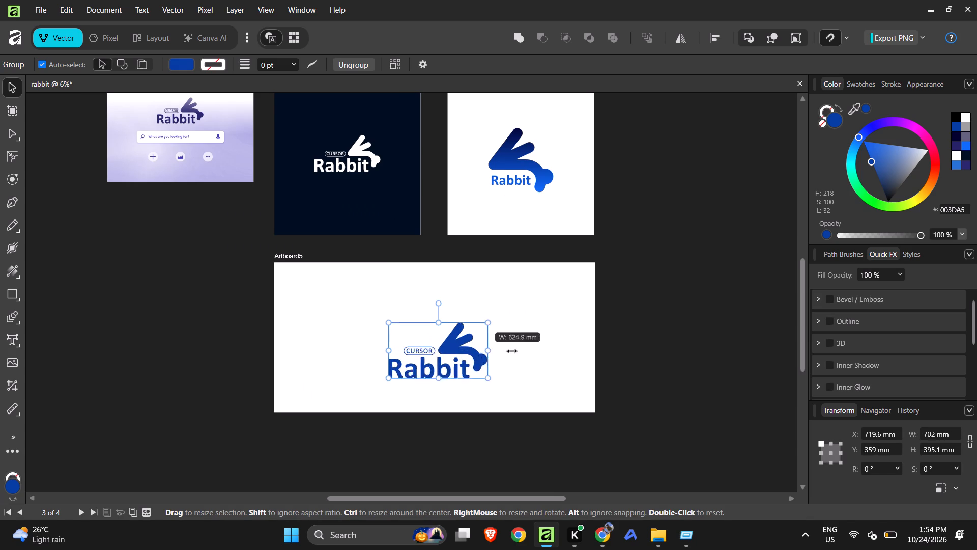
pyautogui.moveTo(512, 351); pyautogui.dragTo(516, 351)
pyautogui.moveTo(494, 352); pyautogui.dragTo(477, 345)
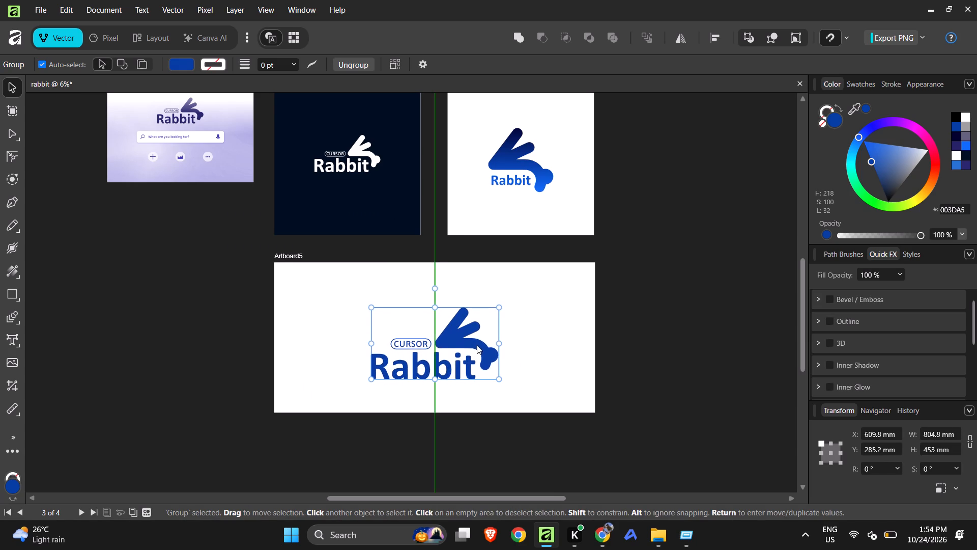
pyautogui.moveTo(477, 345); pyautogui.dragTo(476, 341)
pyautogui.click(635, 355)
# Examine the overall layout of the four artboards and the Rabbit logos on them, from afar and up close.
pyautogui.keyDown('ctrl'); pyautogui.scroll(-3, 638, 373); pyautogui.keyUp('ctrl')
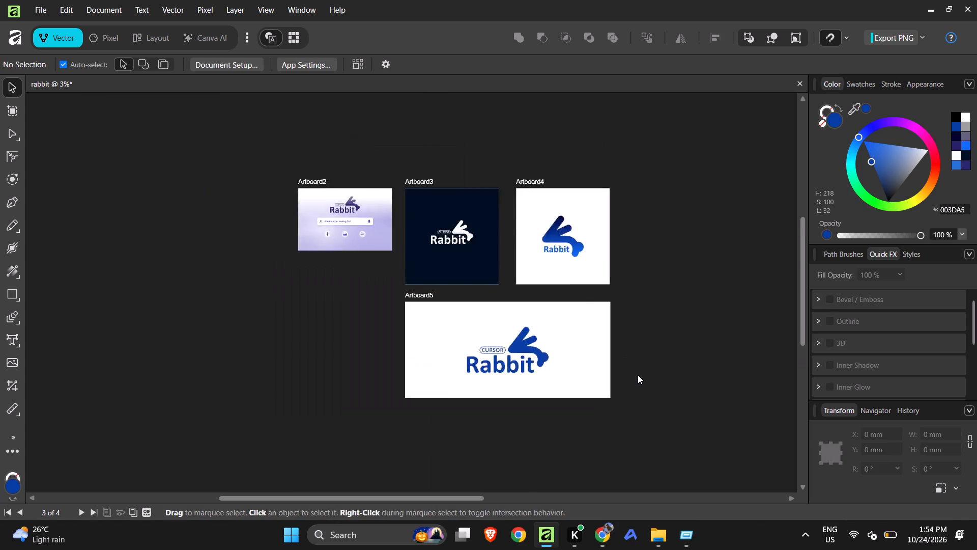
pyautogui.keyDown('ctrl'); pyautogui.scroll(3, 628, 242); pyautogui.keyUp('ctrl')
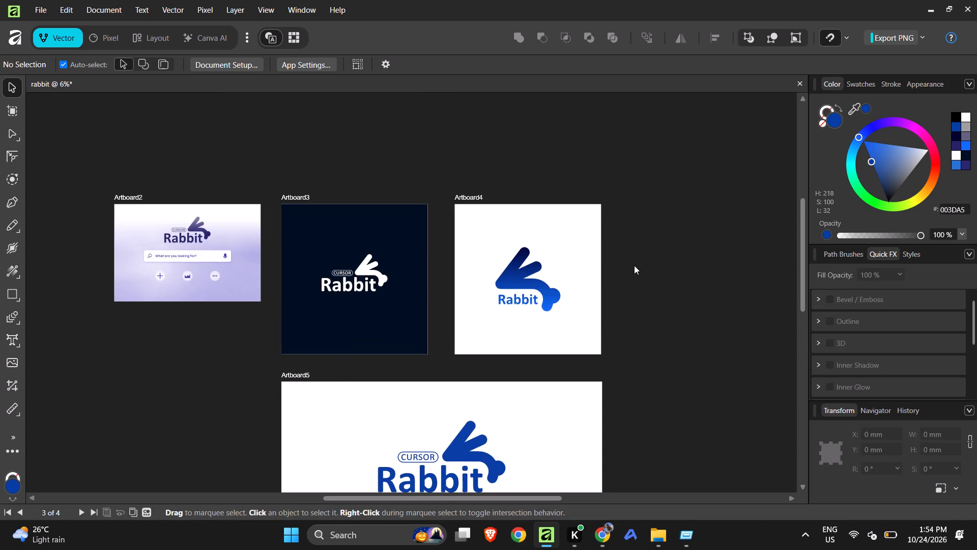
pyautogui.keyDown('ctrl'); pyautogui.scroll(-2, 353, 185); pyautogui.keyUp('ctrl')
pyautogui.keyDown('ctrl'); pyautogui.scroll(1, 513, 292); pyautogui.keyUp('ctrl')
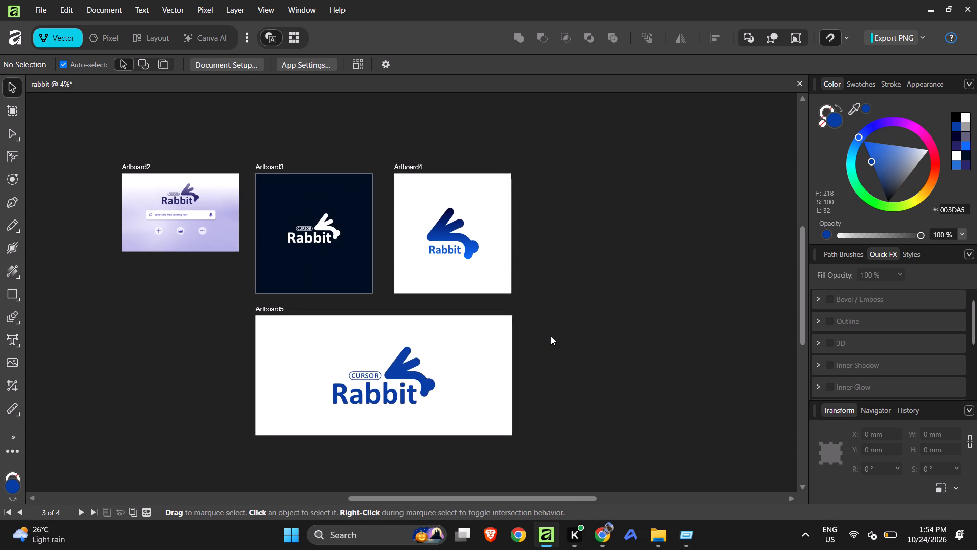
pyautogui.keyDown('ctrl'); pyautogui.scroll(-3, 549, 297); pyautogui.keyUp('ctrl')
pyautogui.keyDown('ctrl'); pyautogui.scroll(4, 520, 253); pyautogui.keyUp('ctrl')
pyautogui.keyDown('ctrl'); pyautogui.scroll(-2, 519, 254); pyautogui.keyUp('ctrl')
pyautogui.keyDown('ctrl'); pyautogui.scroll(4, 448, 246); pyautogui.keyUp('ctrl')
pyautogui.keyDown('ctrl'); pyautogui.scroll(-2, 429, 273); pyautogui.keyUp('ctrl')
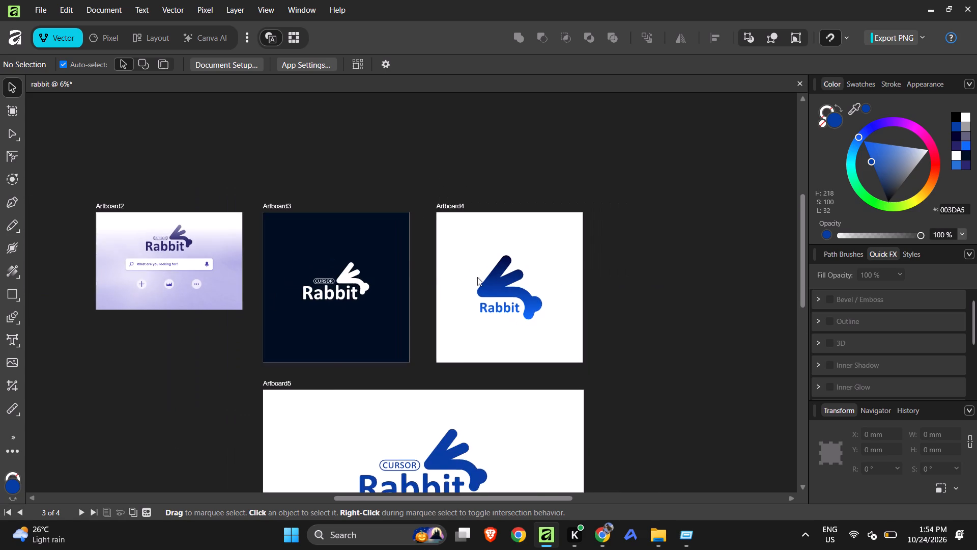
pyautogui.keyDown('ctrl'); pyautogui.scroll(-2, 615, 281); pyautogui.keyUp('ctrl')
pyautogui.keyDown('ctrl'); pyautogui.scroll(4, 589, 290); pyautogui.keyUp('ctrl')
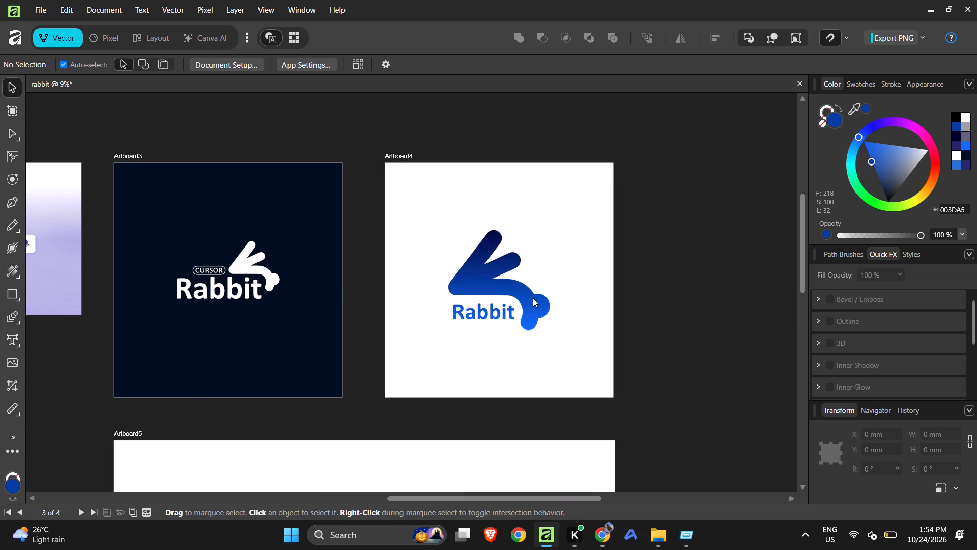
# Draw a solid blue circle about 441.9 mm in diameter over the upper-left corner of Artboard4.
pyautogui.click(533, 298)
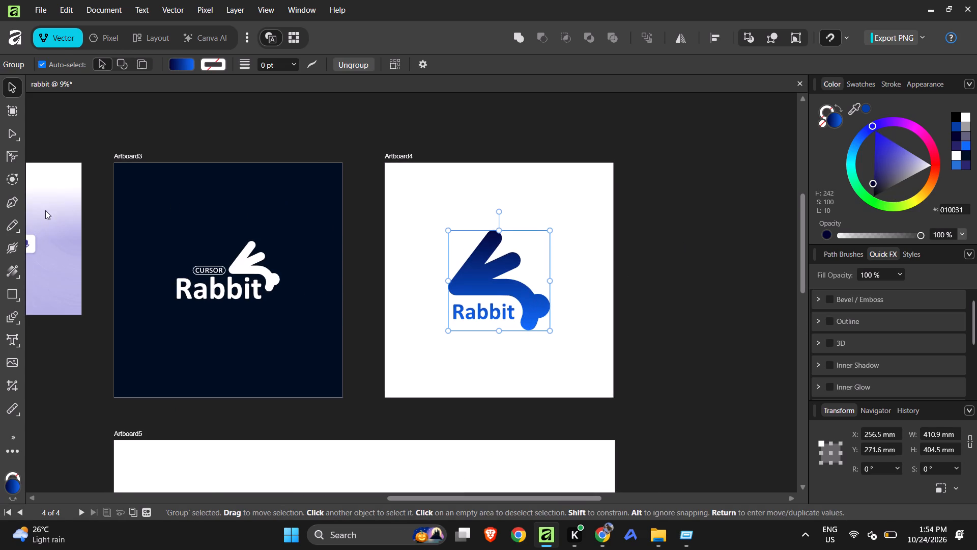
pyautogui.moveTo(9, 296); pyautogui.dragTo(66, 180)
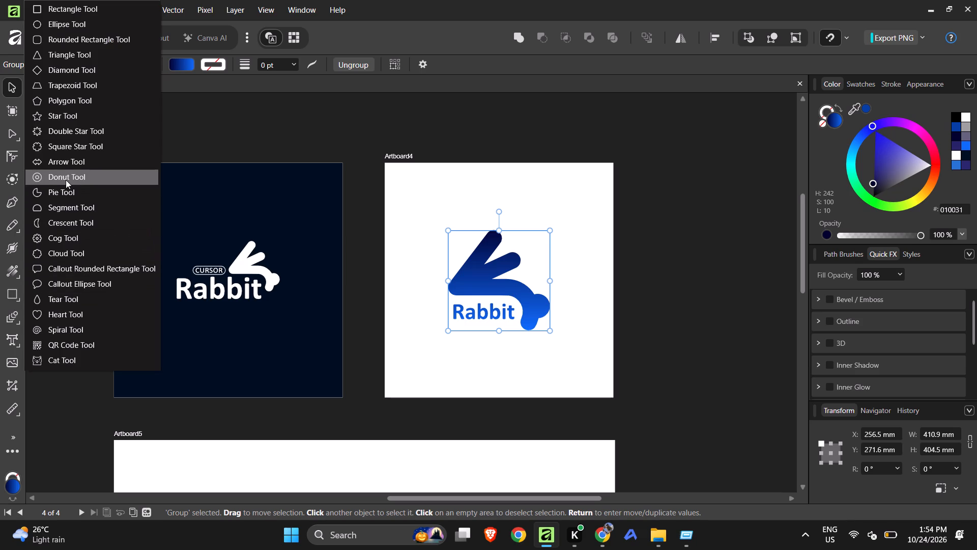
pyautogui.moveTo(66, 180); pyautogui.dragTo(90, 26)
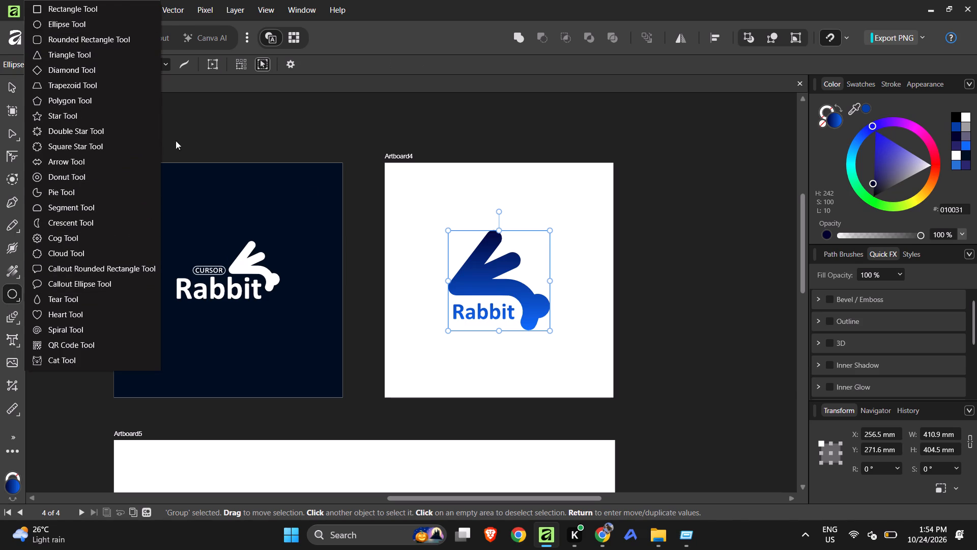
pyautogui.moveTo(415, 193); pyautogui.dragTo(469, 266)
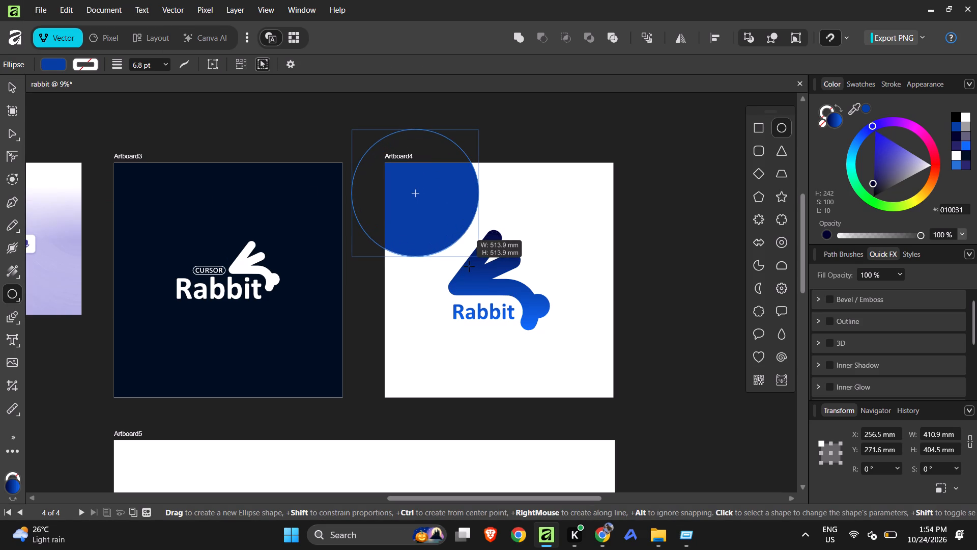
pyautogui.moveTo(469, 266); pyautogui.dragTo(459, 258)
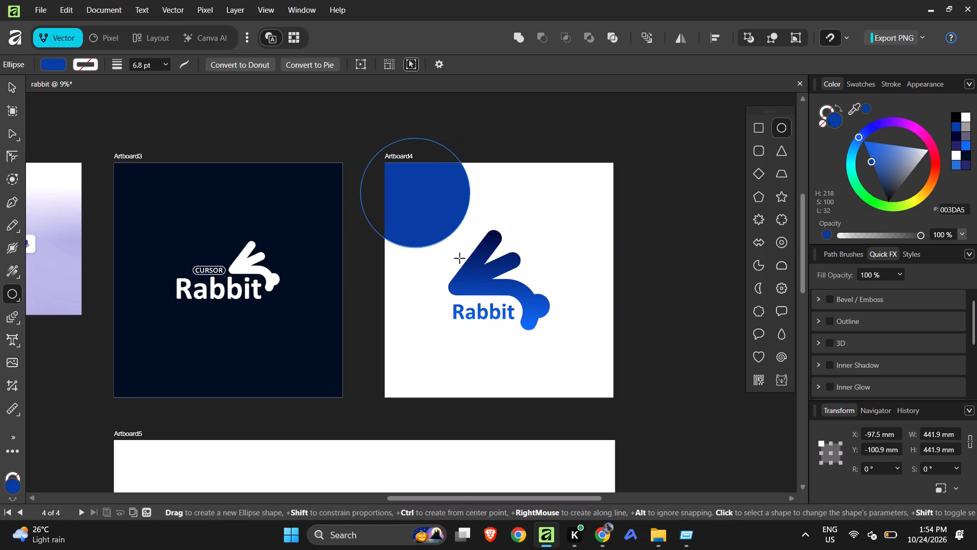
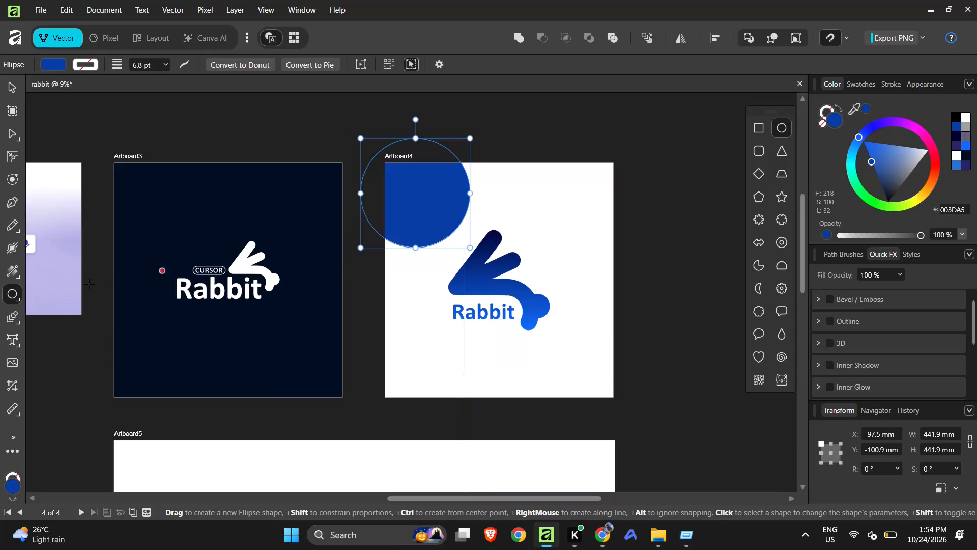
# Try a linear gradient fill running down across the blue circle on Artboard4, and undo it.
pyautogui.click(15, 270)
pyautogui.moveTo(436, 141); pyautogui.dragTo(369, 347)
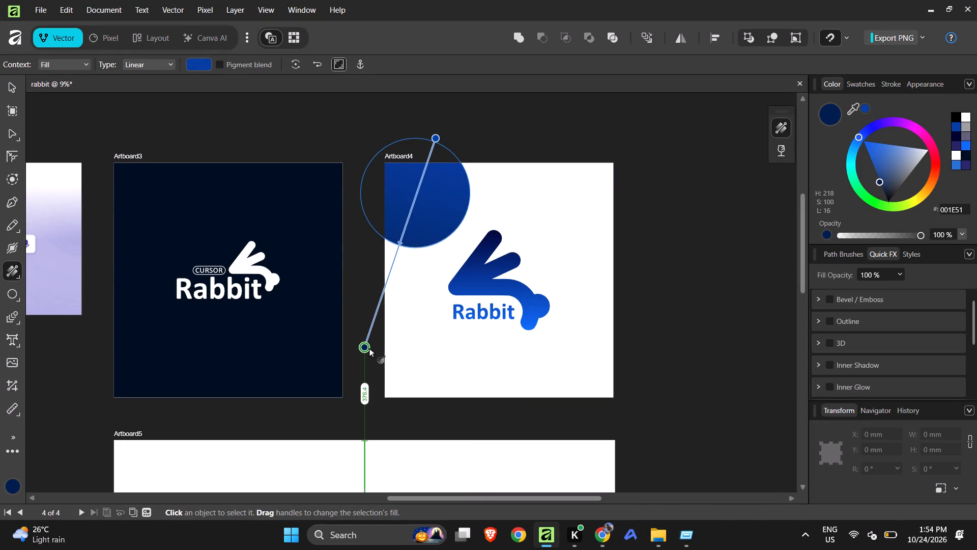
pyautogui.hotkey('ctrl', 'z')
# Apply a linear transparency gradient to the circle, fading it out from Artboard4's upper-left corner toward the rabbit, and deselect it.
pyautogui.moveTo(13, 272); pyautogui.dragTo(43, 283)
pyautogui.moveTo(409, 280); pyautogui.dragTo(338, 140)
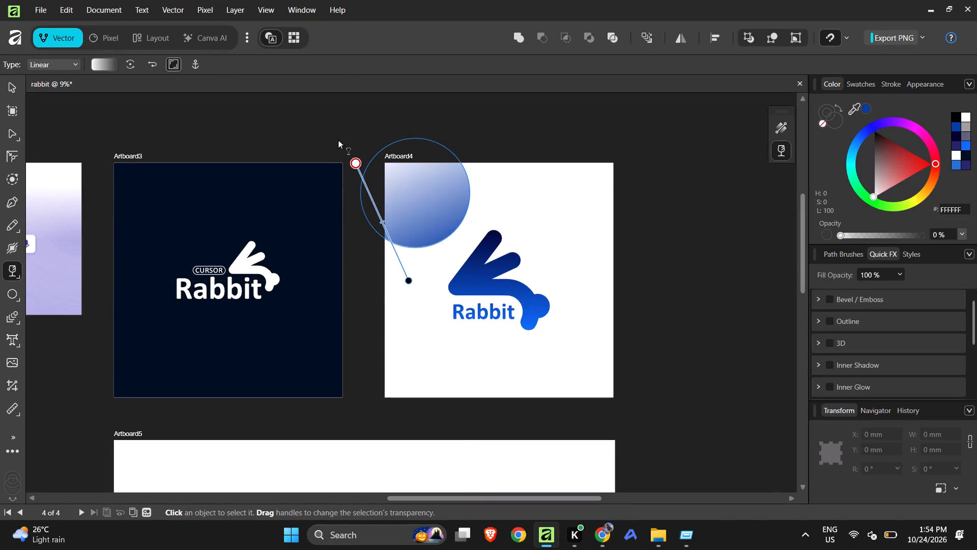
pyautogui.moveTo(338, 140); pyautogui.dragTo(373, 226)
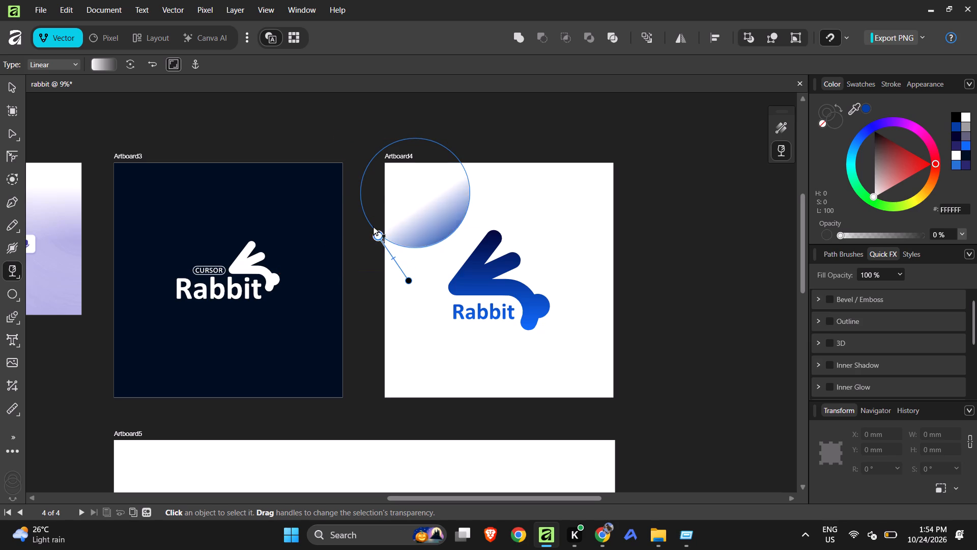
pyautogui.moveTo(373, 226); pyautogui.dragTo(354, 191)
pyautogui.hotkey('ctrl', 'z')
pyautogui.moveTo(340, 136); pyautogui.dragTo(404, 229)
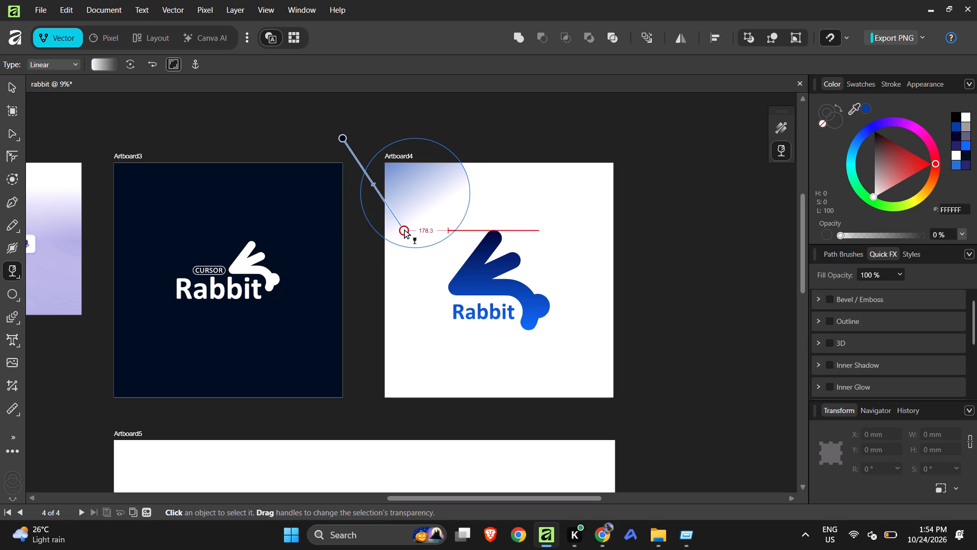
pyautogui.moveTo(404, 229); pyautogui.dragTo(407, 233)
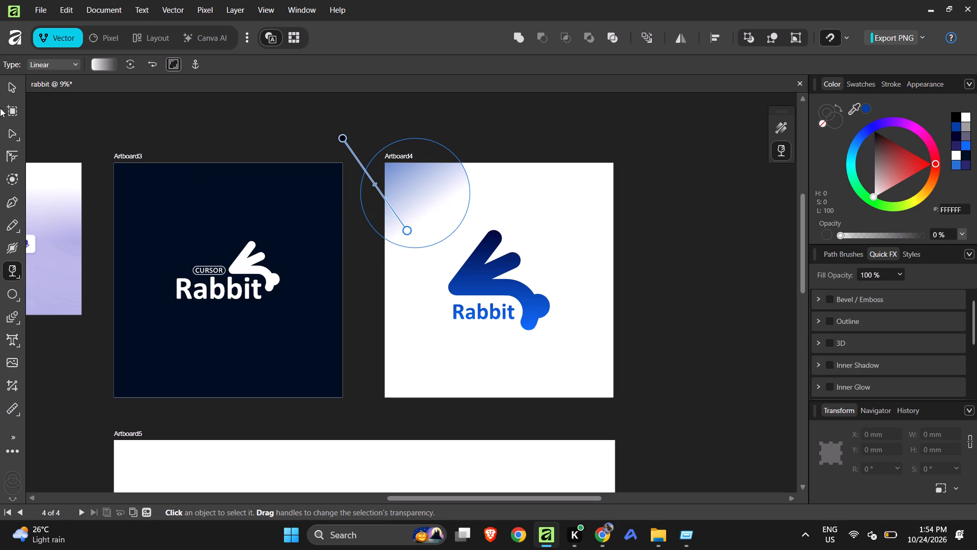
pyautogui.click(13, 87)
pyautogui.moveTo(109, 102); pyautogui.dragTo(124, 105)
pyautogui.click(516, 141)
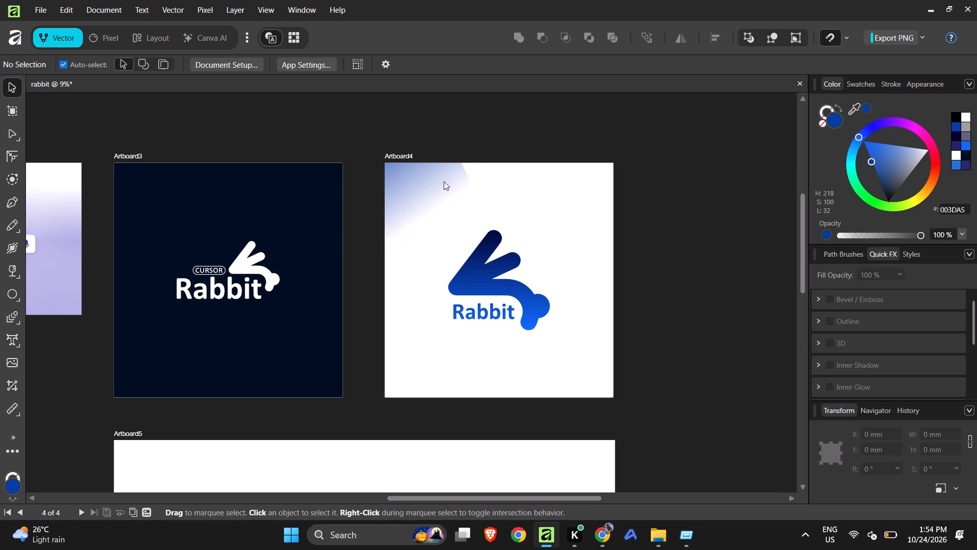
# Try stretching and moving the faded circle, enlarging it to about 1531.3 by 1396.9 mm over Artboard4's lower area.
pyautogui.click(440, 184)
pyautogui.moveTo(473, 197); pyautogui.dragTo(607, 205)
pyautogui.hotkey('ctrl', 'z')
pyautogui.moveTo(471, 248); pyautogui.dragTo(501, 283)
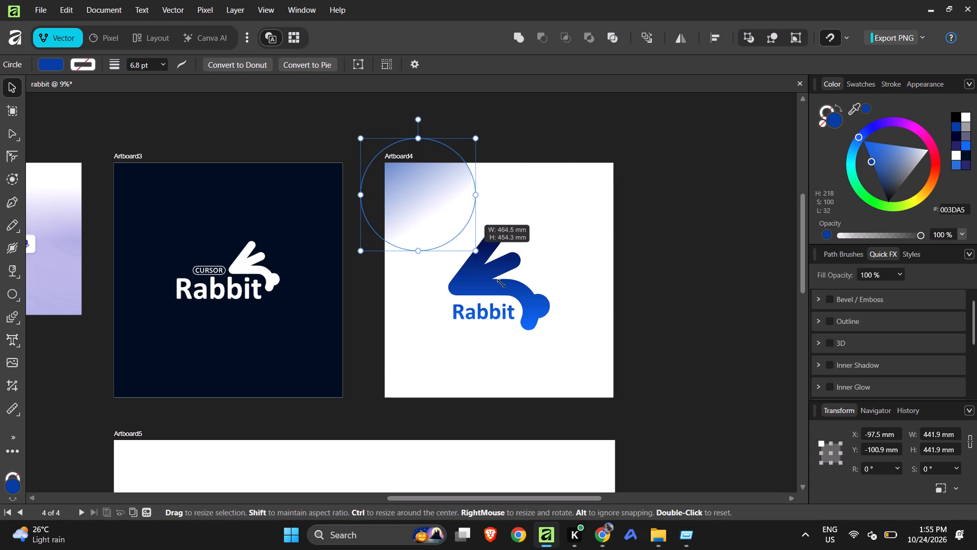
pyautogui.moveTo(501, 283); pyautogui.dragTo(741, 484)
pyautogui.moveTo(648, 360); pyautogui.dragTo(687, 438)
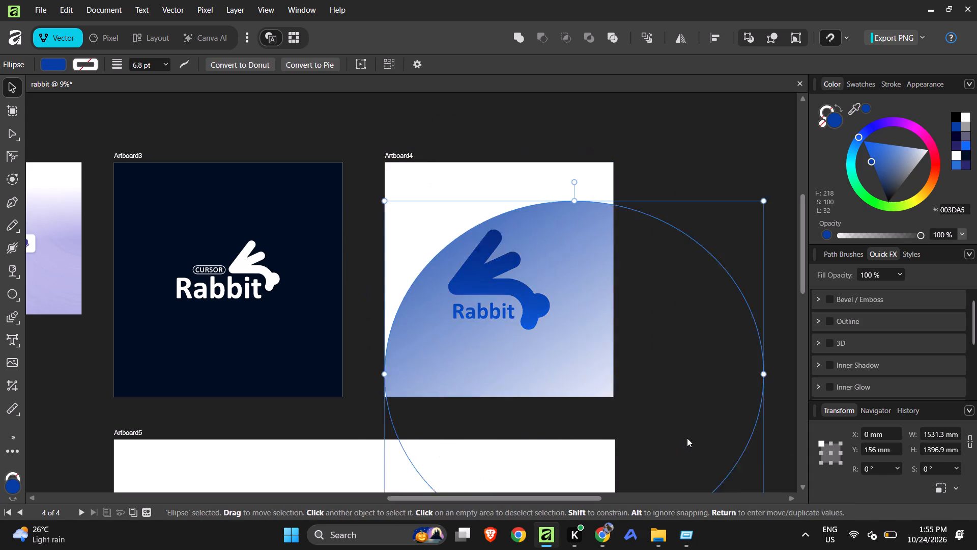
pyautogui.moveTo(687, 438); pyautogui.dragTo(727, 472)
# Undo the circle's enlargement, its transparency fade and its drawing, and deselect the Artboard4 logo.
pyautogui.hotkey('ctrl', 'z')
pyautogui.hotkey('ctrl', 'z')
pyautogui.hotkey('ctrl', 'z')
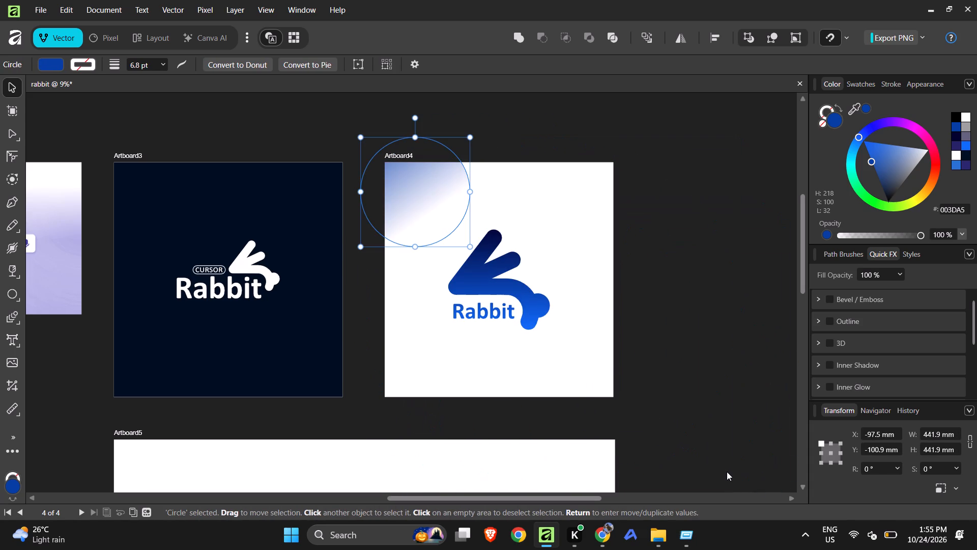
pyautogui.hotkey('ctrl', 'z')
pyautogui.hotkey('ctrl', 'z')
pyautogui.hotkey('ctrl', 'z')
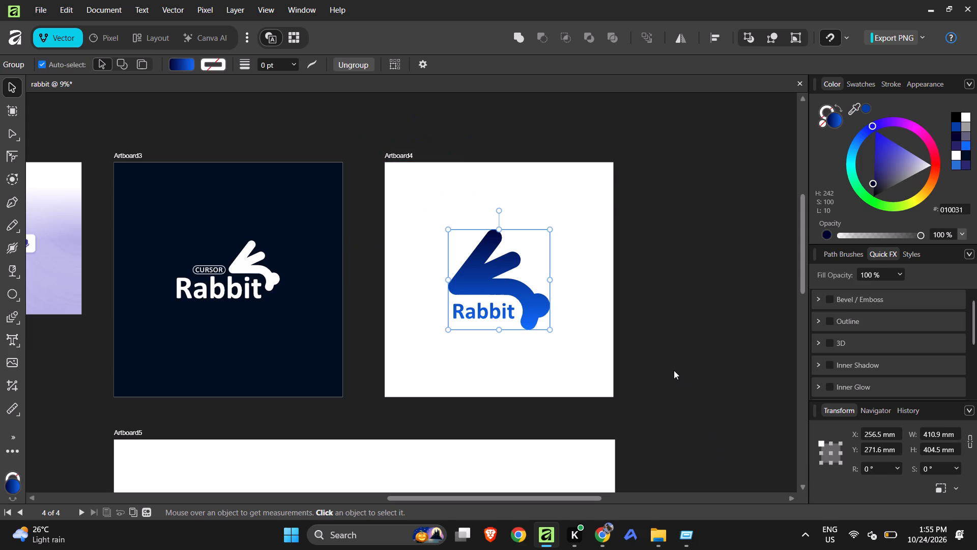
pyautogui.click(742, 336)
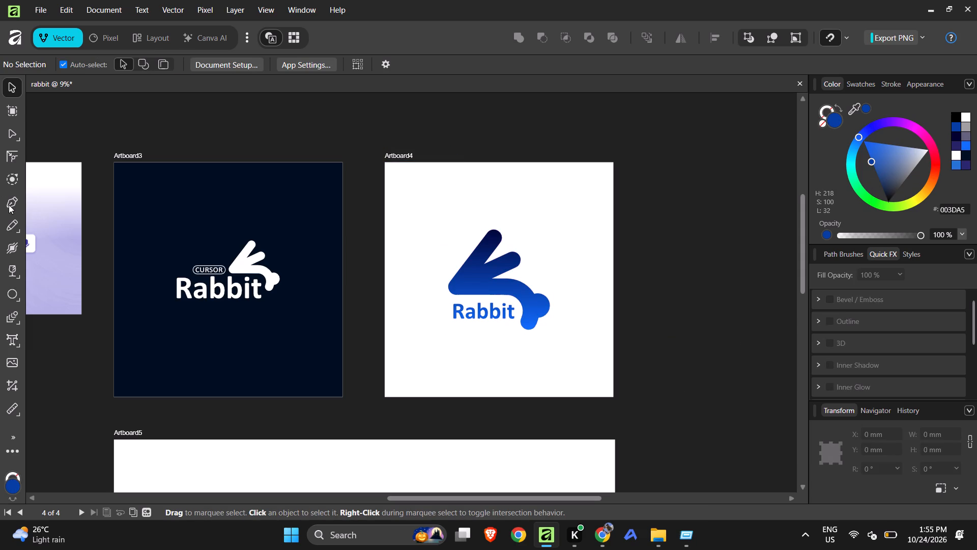
# Draw a solid blue #003DA5 circle about 294.9 mm in diameter and move it over the rabbit near Artboard4's center.
pyautogui.click(12, 295)
pyautogui.moveTo(412, 221); pyautogui.dragTo(459, 298)
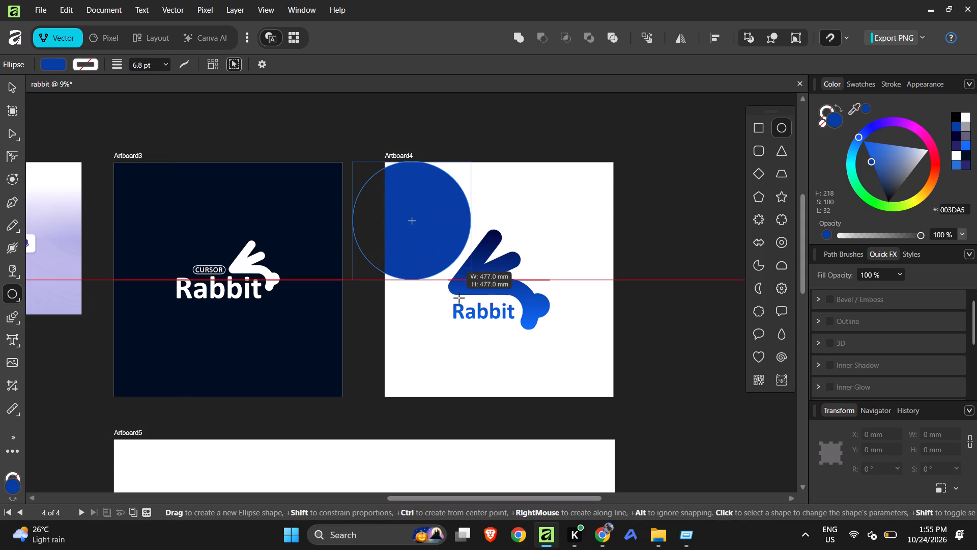
pyautogui.moveTo(459, 298); pyautogui.dragTo(441, 266)
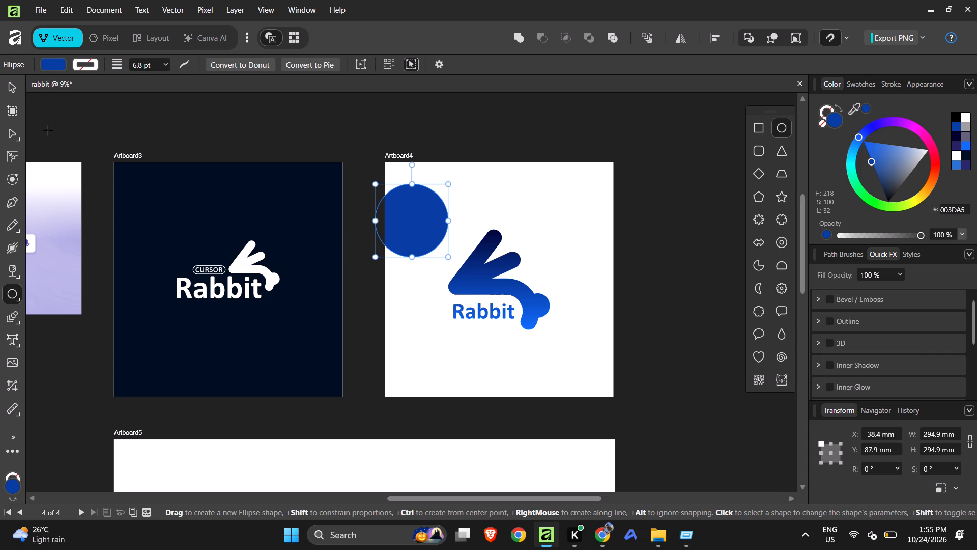
pyautogui.click(9, 86)
pyautogui.moveTo(125, 97); pyautogui.dragTo(132, 98)
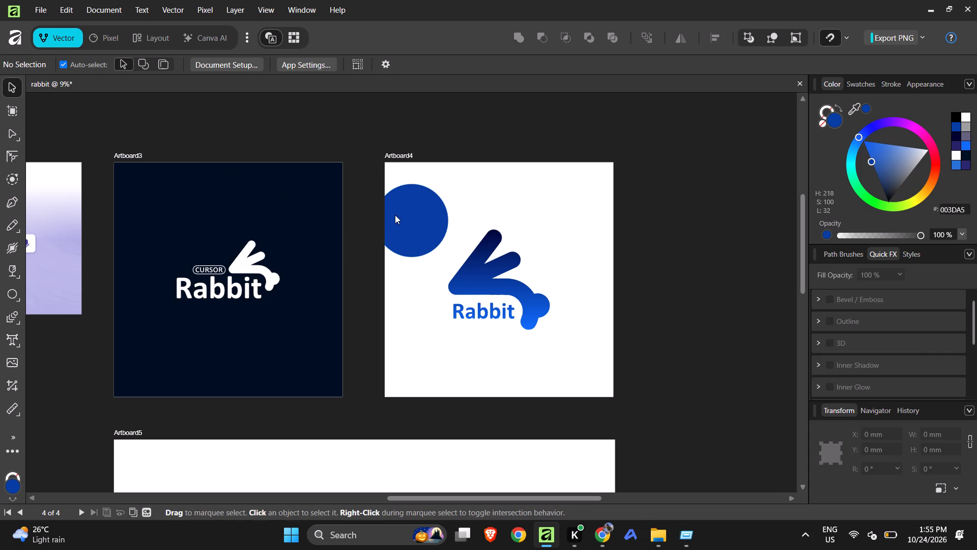
pyautogui.moveTo(395, 215); pyautogui.dragTo(479, 273)
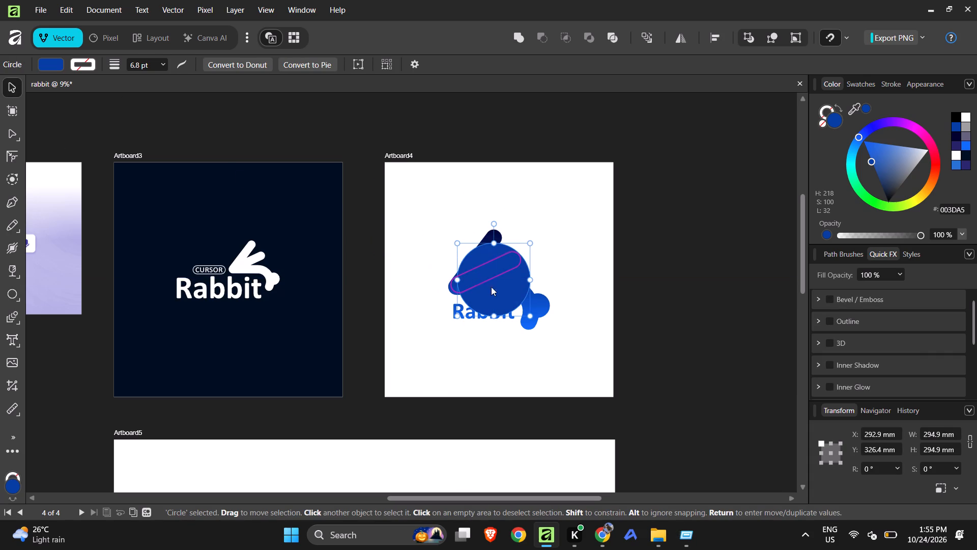
# Bring the Artboard4 Rabbit logo group to the front of the blue circle, keeping its original position.
pyautogui.click(542, 310)
pyautogui.moveTo(542, 310); pyautogui.dragTo(543, 317)
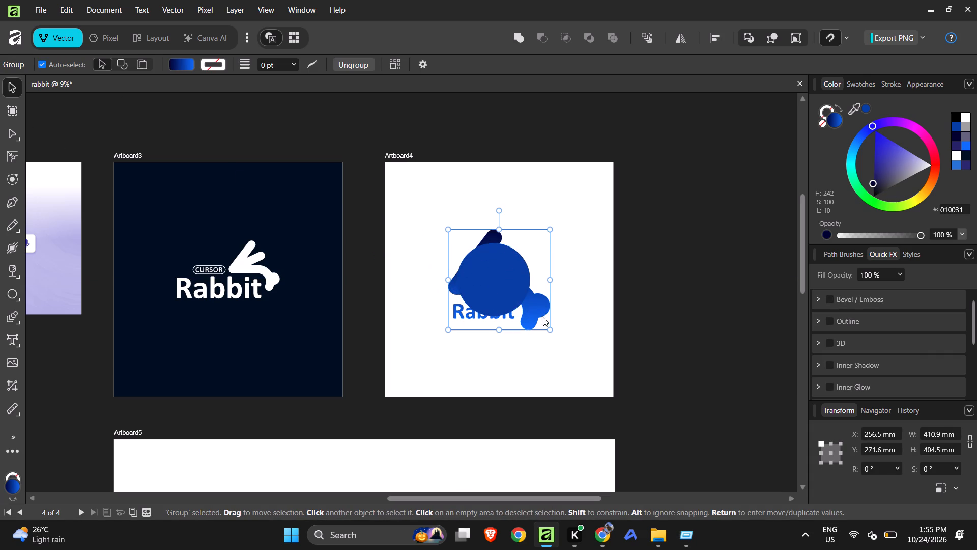
pyautogui.moveTo(543, 317); pyautogui.dragTo(548, 339)
pyautogui.hotkey('ctrl', 'z')
pyautogui.hotkey('ctrl', 'shift', ']')
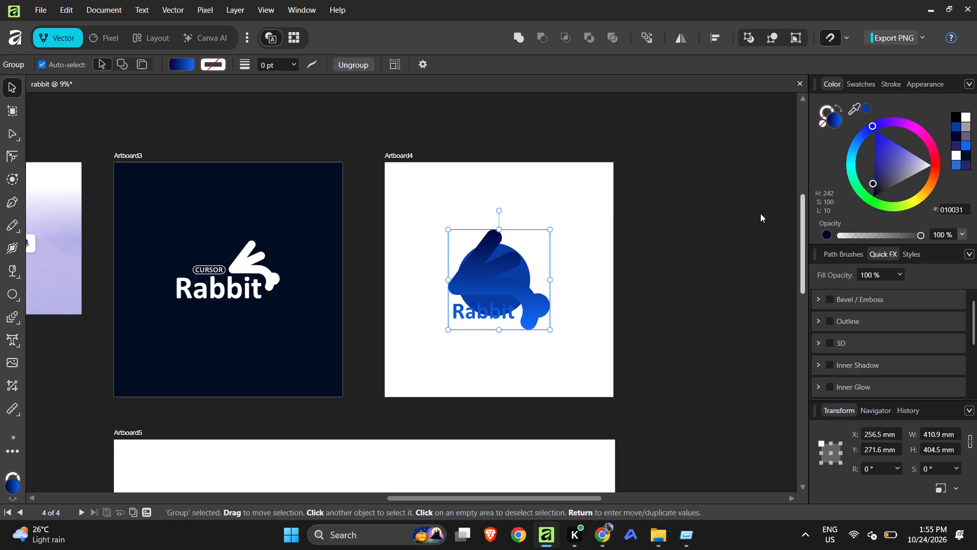
# Recolor the Artboard4 Rabbit logo white (#FFFFFF), sampled from the artboard background.
pyautogui.press('i')
pyautogui.click(604, 214)
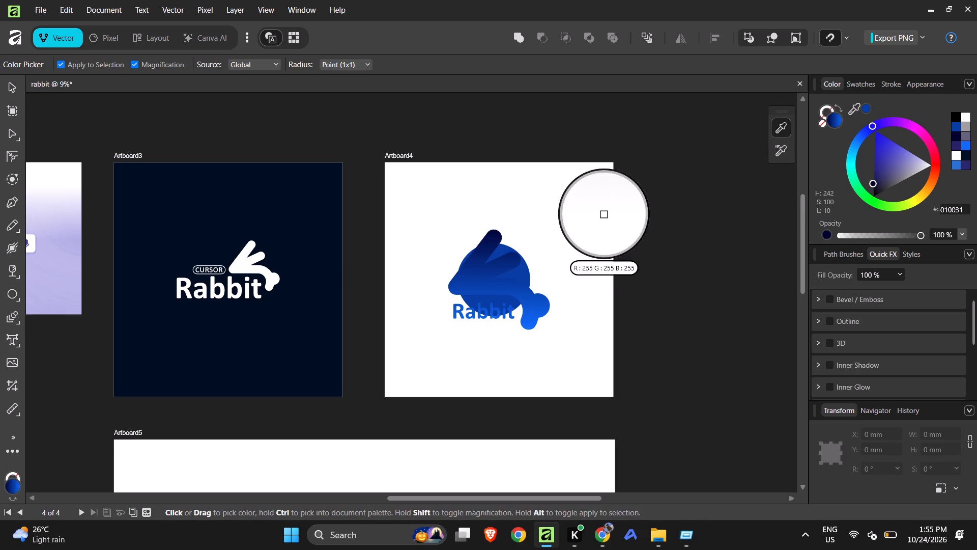
pyautogui.click(5, 84)
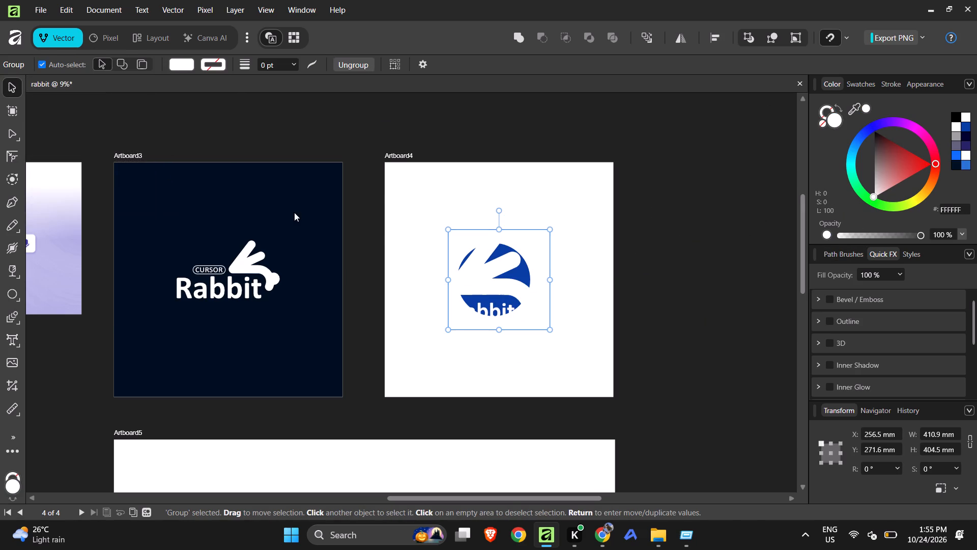
# Shrink the white Rabbit logo proportionally to about 177.9 mm wide, place it centrally inside the blue circle and deselect it.
pyautogui.moveTo(500, 332); pyautogui.dragTo(496, 308)
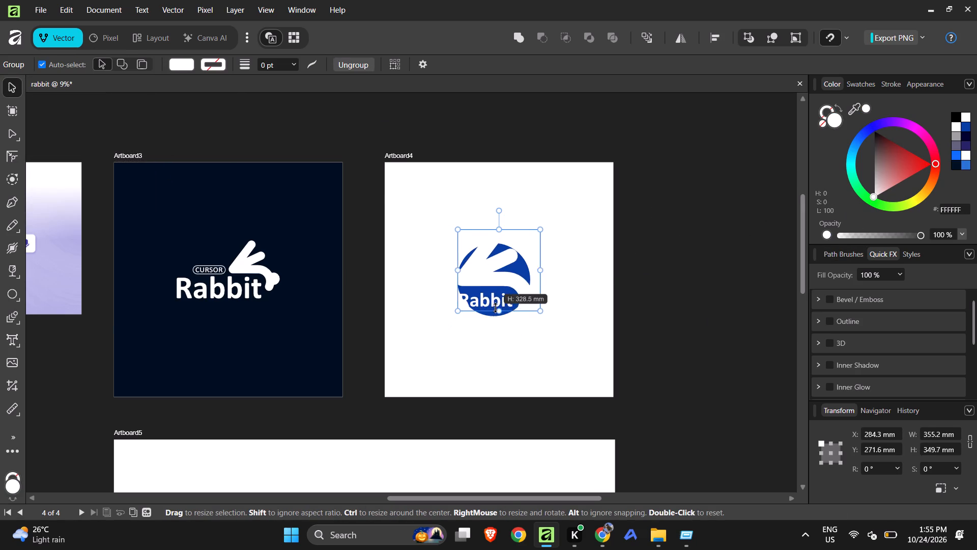
pyautogui.moveTo(496, 308); pyautogui.dragTo(495, 283)
pyautogui.moveTo(501, 258); pyautogui.dragTo(501, 271)
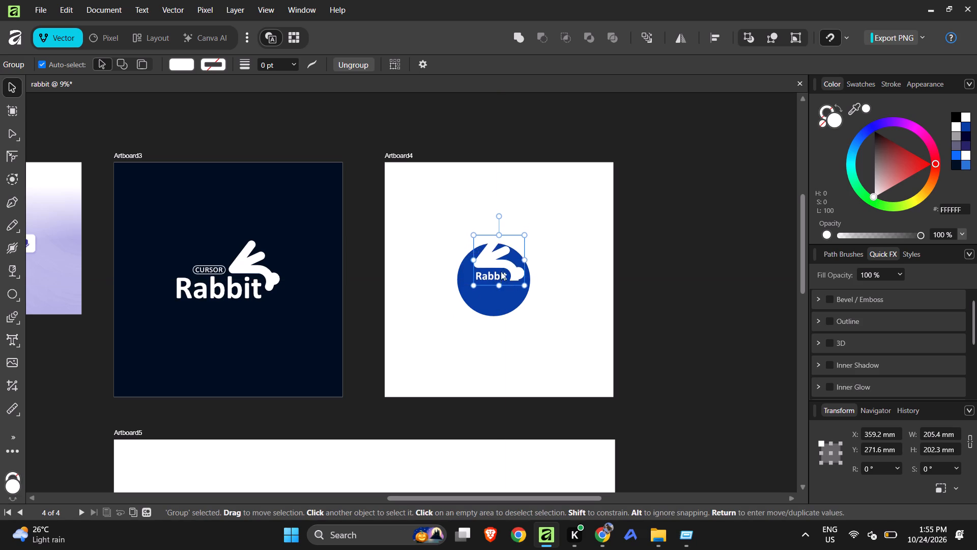
pyautogui.moveTo(501, 271); pyautogui.dragTo(496, 277)
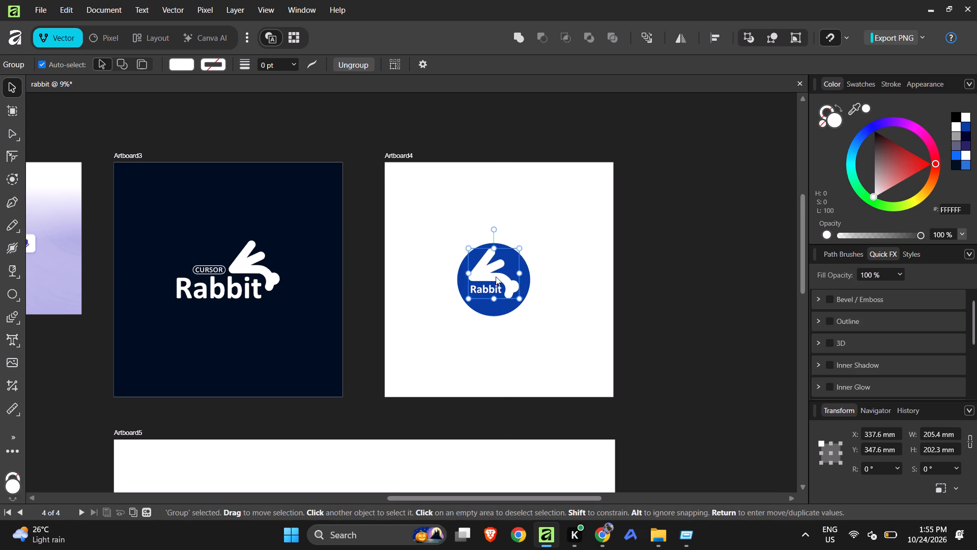
pyautogui.keyDown('ctrl'); pyautogui.scroll(-4, 496, 277); pyautogui.keyUp('ctrl')
pyautogui.keyDown('ctrl'); pyautogui.scroll(11, 496, 270); pyautogui.keyUp('ctrl')
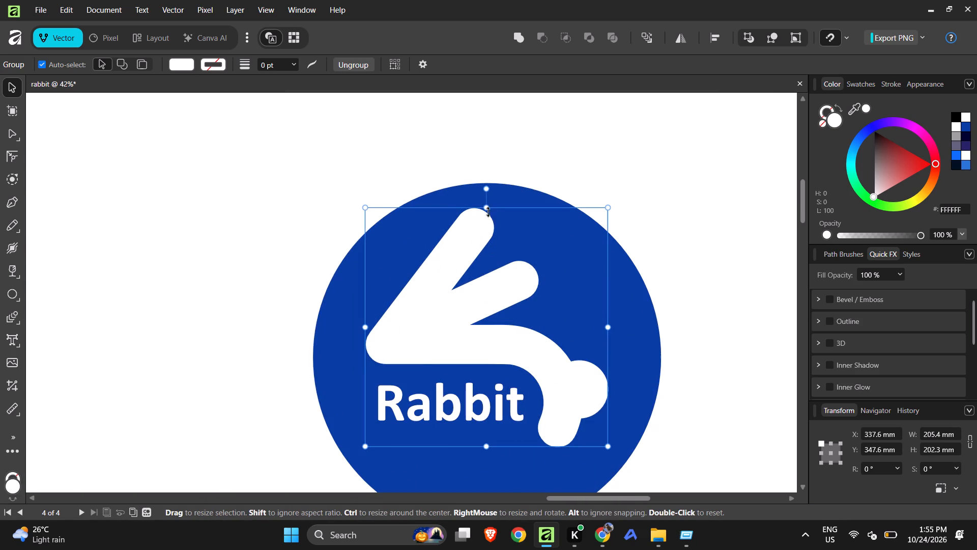
pyautogui.moveTo(489, 209); pyautogui.dragTo(492, 241)
pyautogui.moveTo(490, 314); pyautogui.dragTo(493, 324)
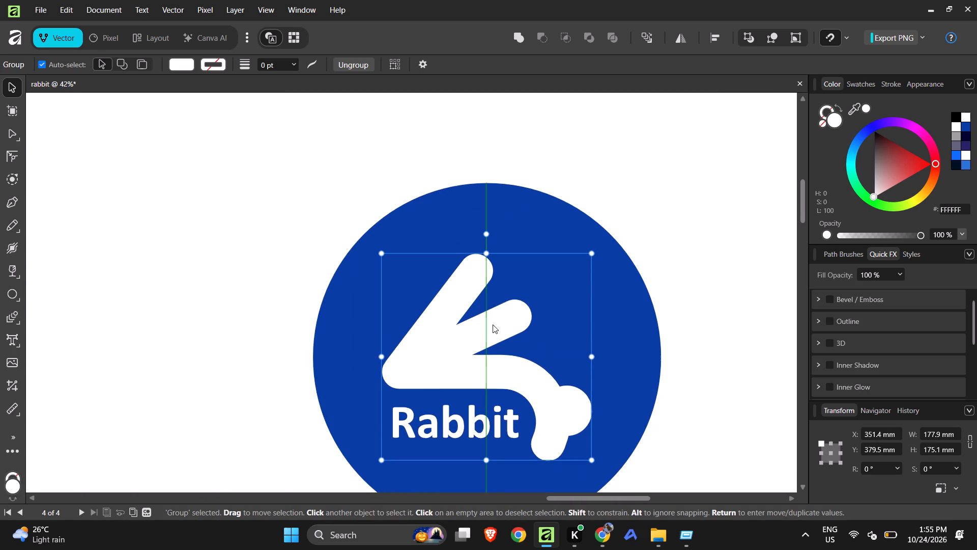
pyautogui.moveTo(493, 324); pyautogui.dragTo(493, 325)
pyautogui.click(680, 250)
# Nudge the white Rabbit logo slightly upward inside the circle to about Y 379.8 mm and deselect it.
pyautogui.keyDown('ctrl'); pyautogui.scroll(-4, 630, 232); pyautogui.keyUp('ctrl')
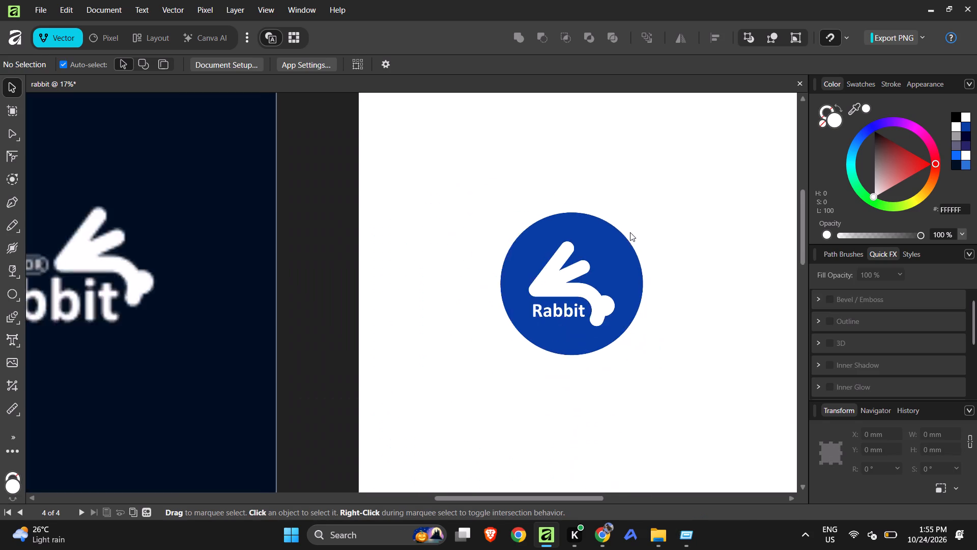
pyautogui.keyDown('ctrl'); pyautogui.scroll(-6, 619, 288); pyautogui.keyUp('ctrl')
pyautogui.keyDown('ctrl'); pyautogui.scroll(2, 709, 295); pyautogui.keyUp('ctrl')
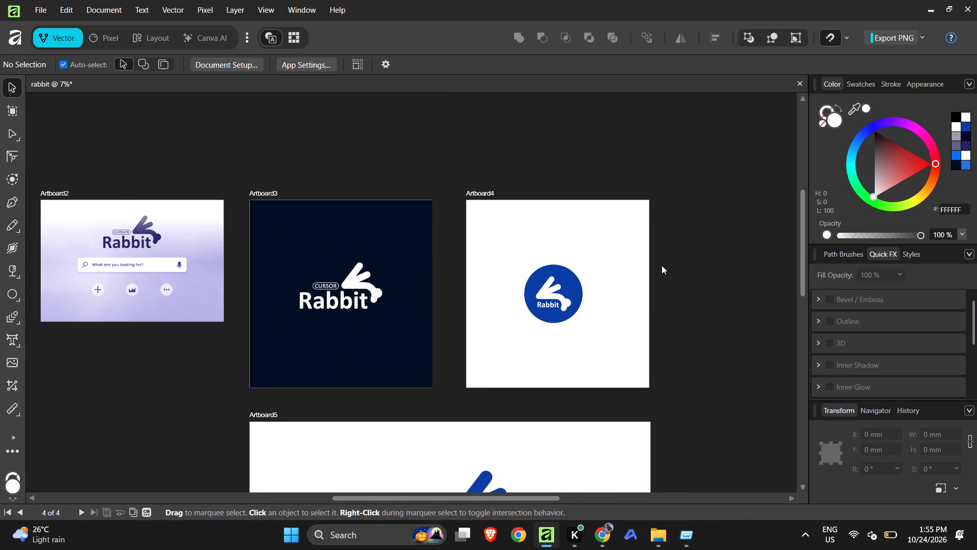
pyautogui.keyDown('ctrl'); pyautogui.scroll(3, 654, 265); pyautogui.keyUp('ctrl')
pyautogui.keyDown('ctrl'); pyautogui.scroll(4, 521, 293); pyautogui.keyUp('ctrl')
pyautogui.click(416, 363)
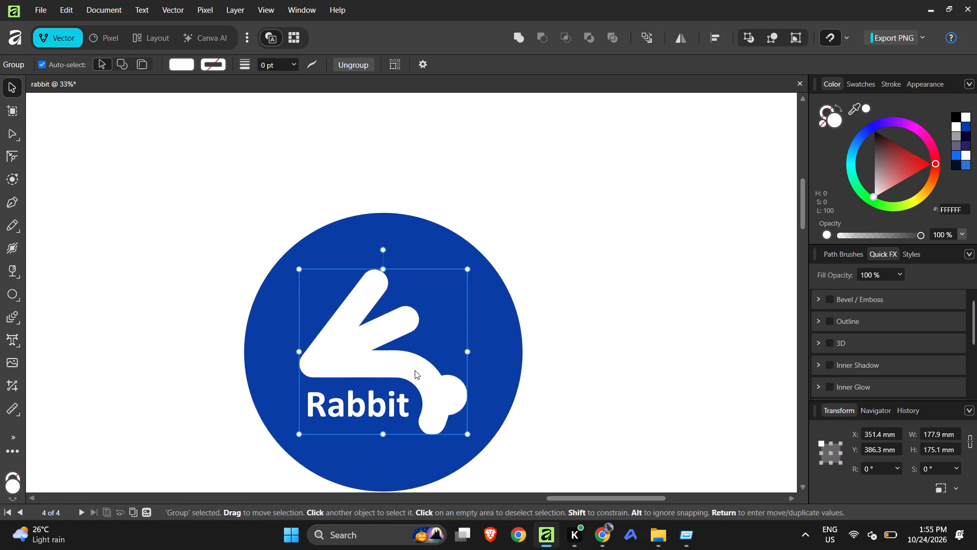
pyautogui.moveTo(415, 370); pyautogui.dragTo(419, 364)
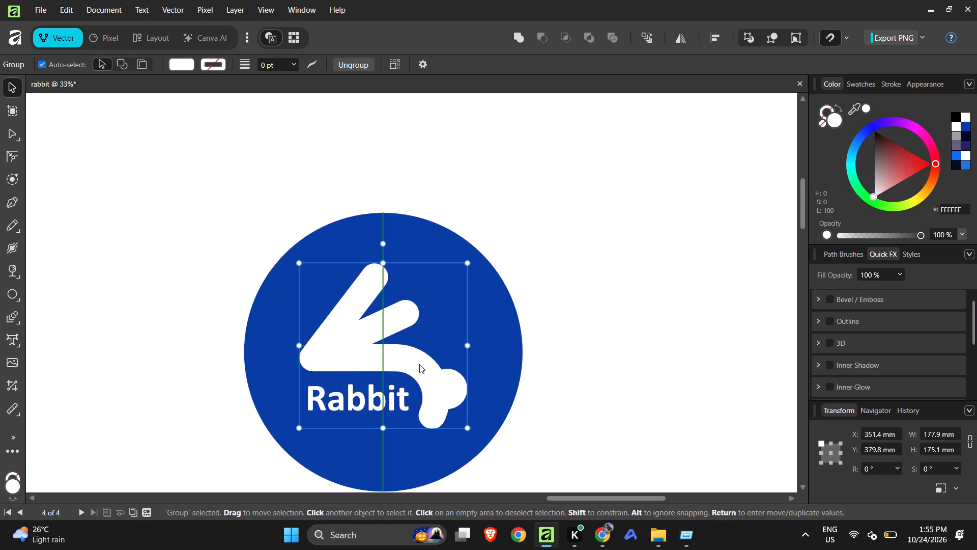
pyautogui.moveTo(419, 364); pyautogui.dragTo(418, 364)
pyautogui.moveTo(418, 364); pyautogui.dragTo(418, 365)
pyautogui.click(630, 328)
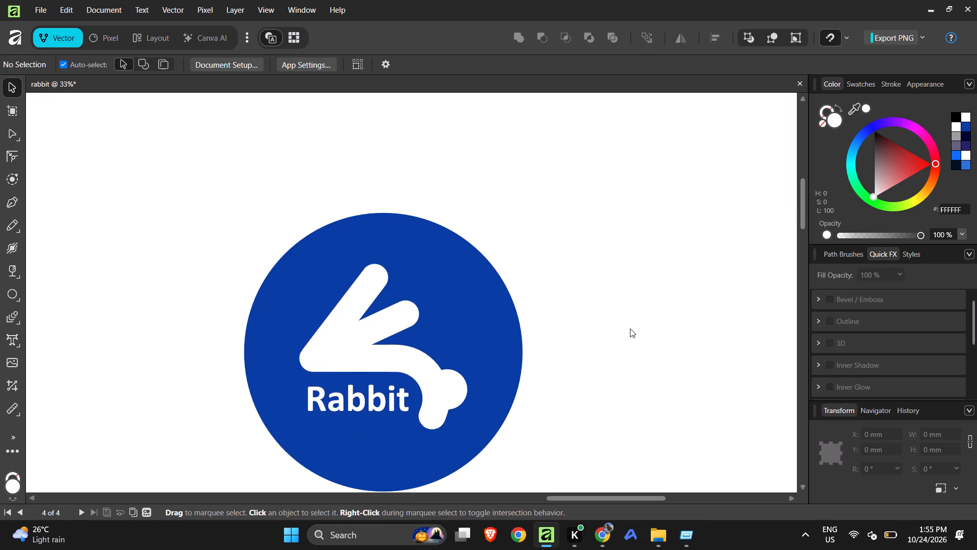
# Recolor Artboard4's circle with Artboard3's dark navy #001024, trying the Artboard5 logo's blue #013EA5 before returning to the navy.
pyautogui.keyDown('ctrl'); pyautogui.scroll(-5, 630, 328); pyautogui.keyUp('ctrl')
pyautogui.keyDown('ctrl'); pyautogui.scroll(3, 606, 338); pyautogui.keyUp('ctrl')
pyautogui.click(566, 320)
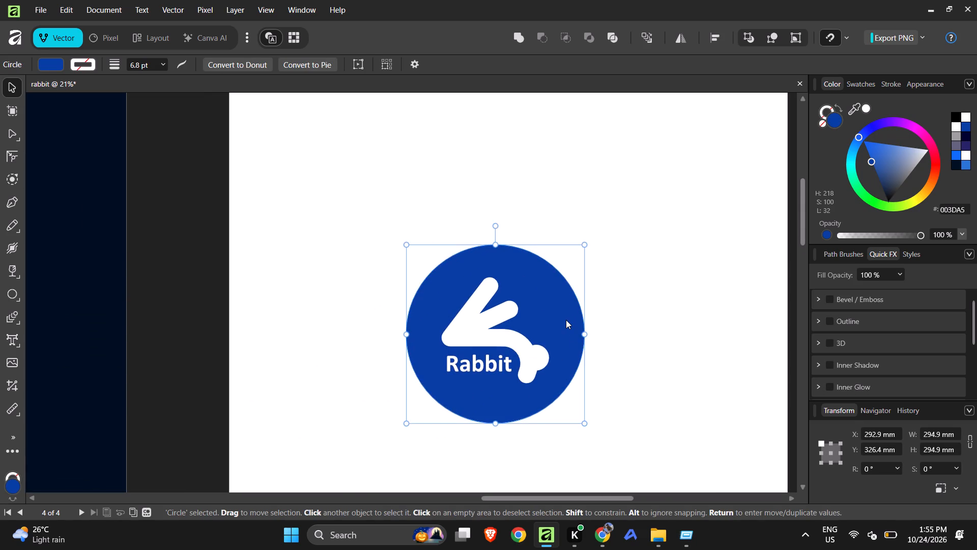
pyautogui.keyDown('ctrl'); pyautogui.scroll(-6, 566, 320); pyautogui.keyUp('ctrl')
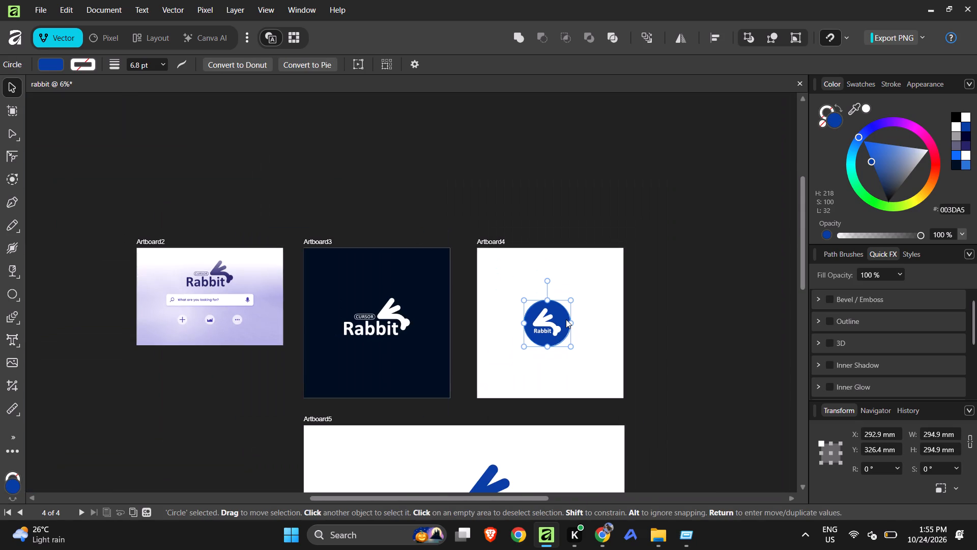
pyautogui.press('i')
pyautogui.click(402, 365)
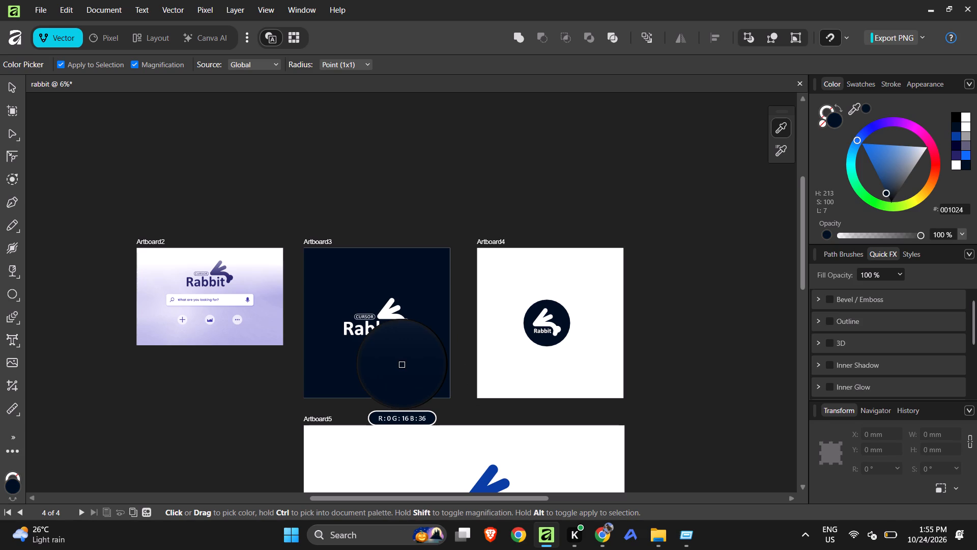
pyautogui.click(488, 471)
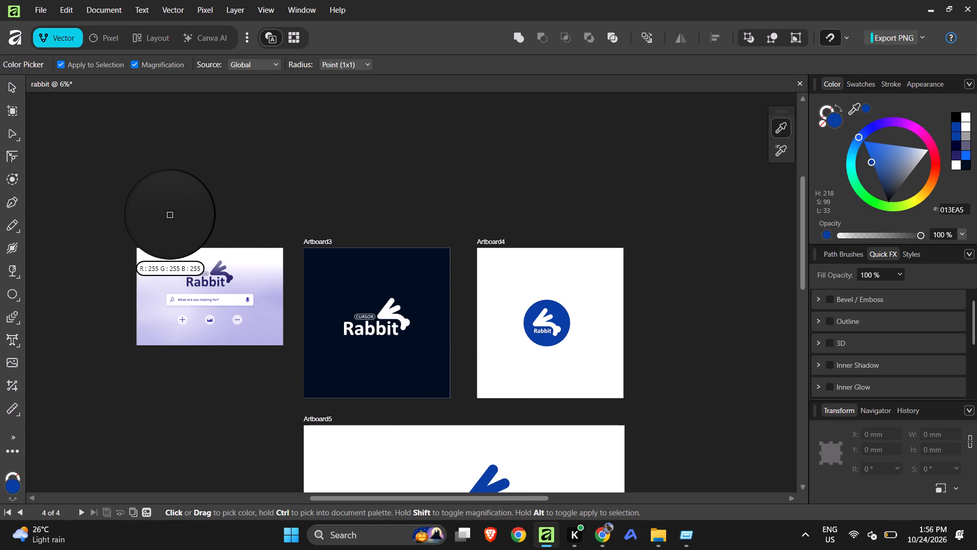
pyautogui.click(399, 365)
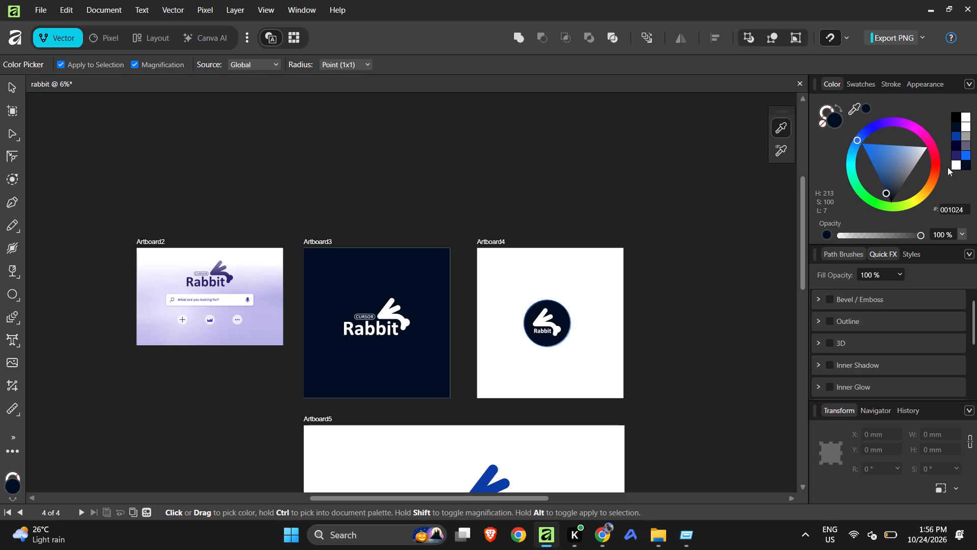
# Recolor Artboard4's circle with the bright blue swatch #006CFF and deselect it.
pyautogui.click(963, 153)
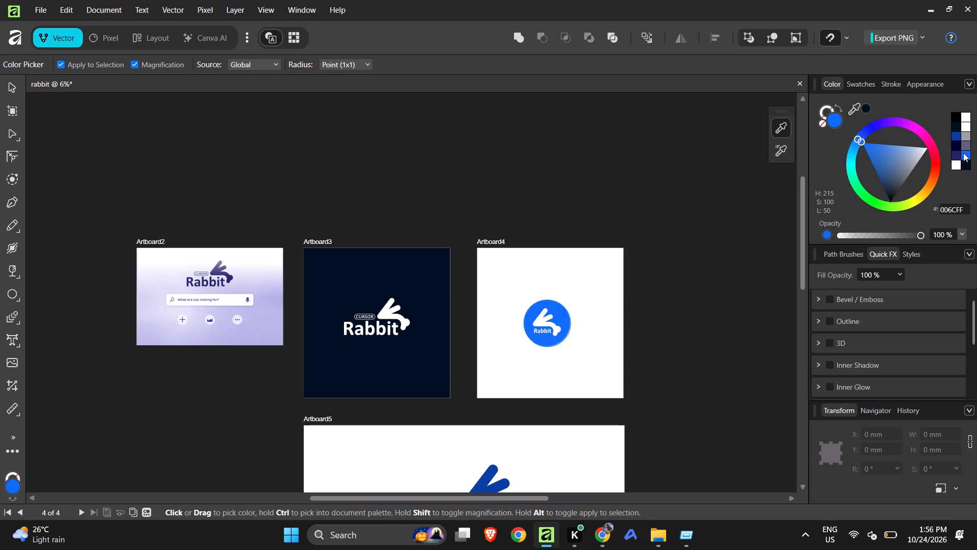
pyautogui.click(10, 87)
pyautogui.click(298, 119)
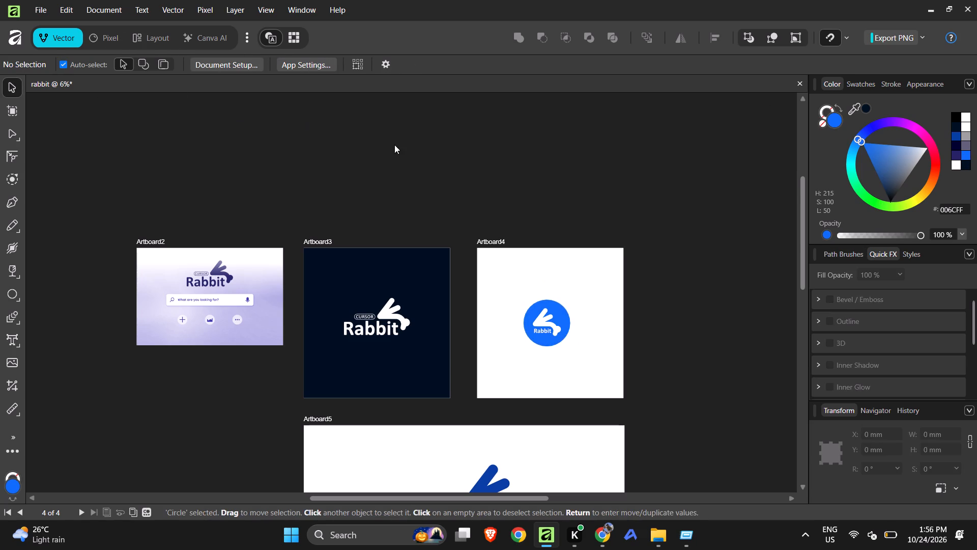
# Group the blue circle and the white Rabbit logo on Artboard4.
pyautogui.keyDown('ctrl'); pyautogui.scroll(-4, 408, 155); pyautogui.keyUp('ctrl')
pyautogui.keyDown('ctrl'); pyautogui.scroll(3, 566, 237); pyautogui.keyUp('ctrl')
pyautogui.keyDown('ctrl'); pyautogui.scroll(4, 496, 227); pyautogui.keyUp('ctrl')
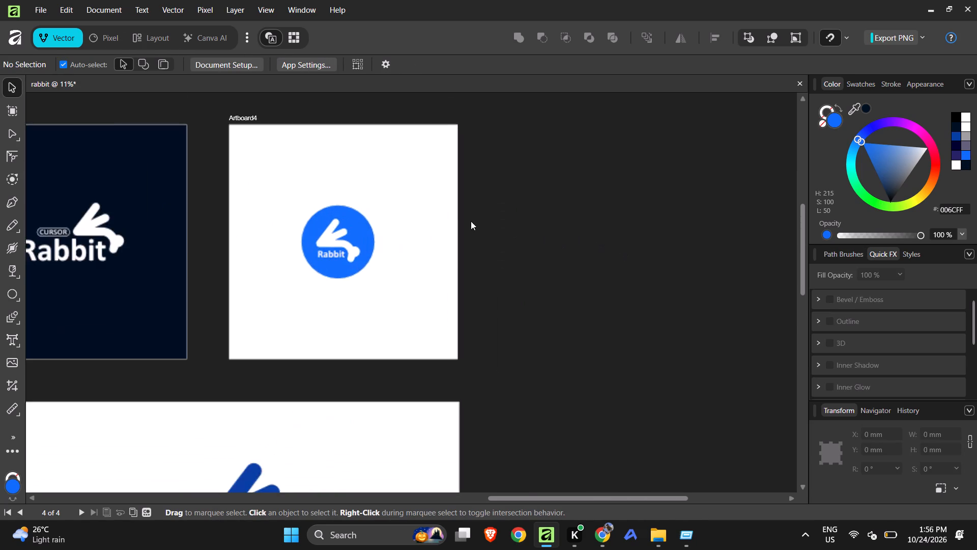
pyautogui.click(611, 213)
pyautogui.moveTo(594, 176); pyautogui.dragTo(250, 310)
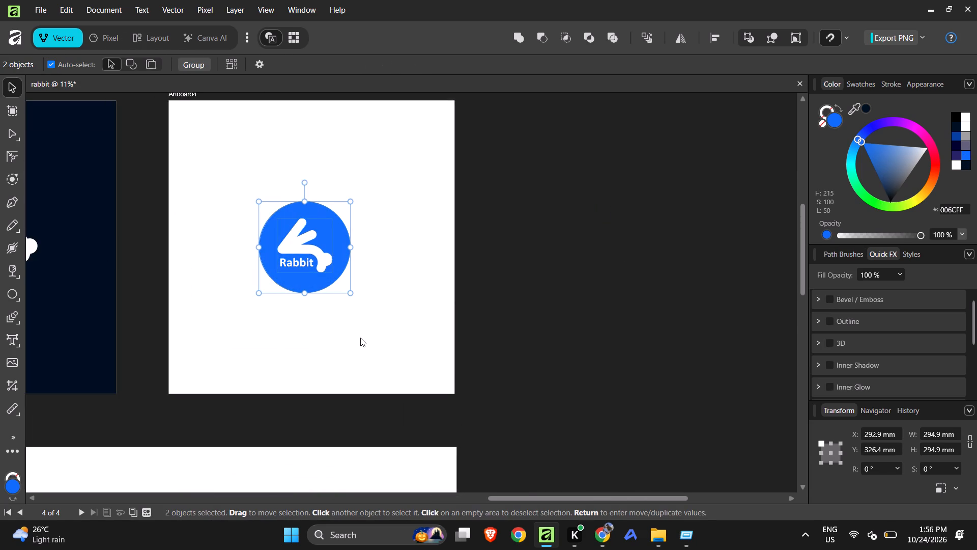
pyautogui.hotkey('ctrl', 'g')
# Enlarge the circle logo group proportionally to about 503.7 mm wide, center it on Artboard4 and deselect it.
pyautogui.moveTo(306, 293); pyautogui.dragTo(305, 349)
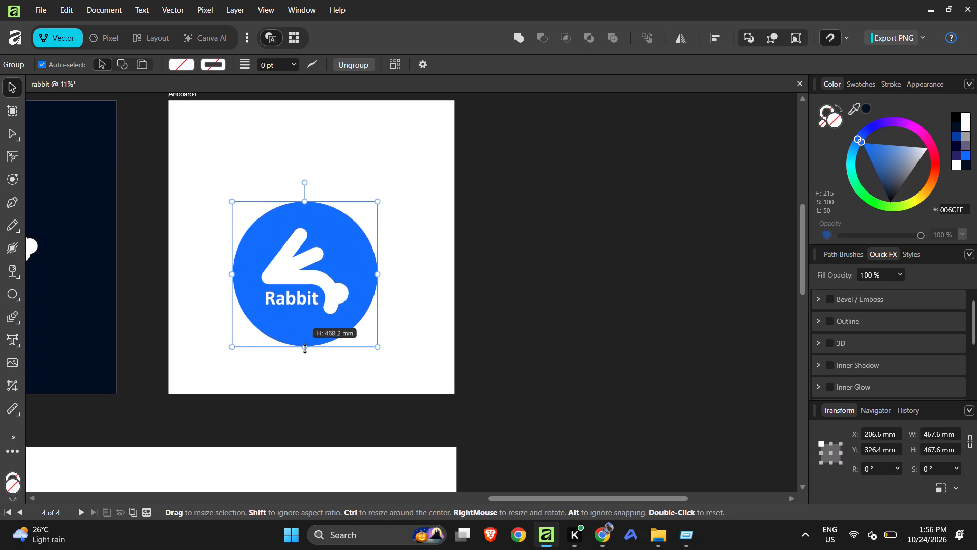
pyautogui.moveTo(305, 349); pyautogui.dragTo(305, 358)
pyautogui.moveTo(308, 315); pyautogui.dragTo(310, 271)
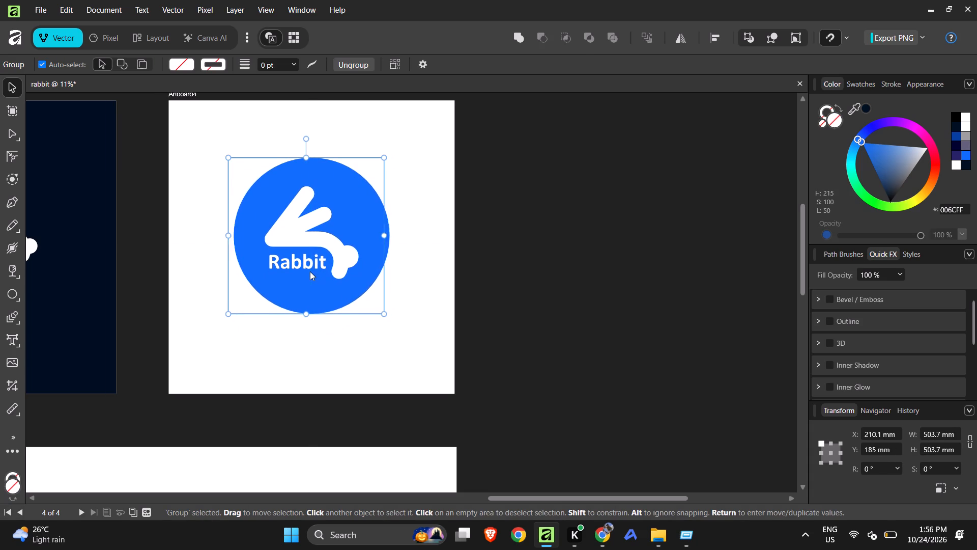
pyautogui.moveTo(310, 271); pyautogui.dragTo(312, 280)
pyautogui.click(608, 274)
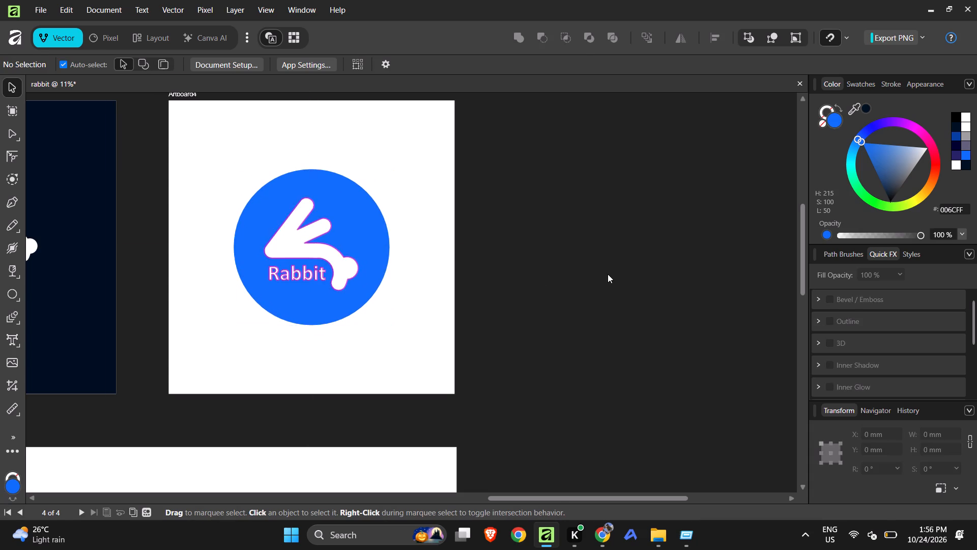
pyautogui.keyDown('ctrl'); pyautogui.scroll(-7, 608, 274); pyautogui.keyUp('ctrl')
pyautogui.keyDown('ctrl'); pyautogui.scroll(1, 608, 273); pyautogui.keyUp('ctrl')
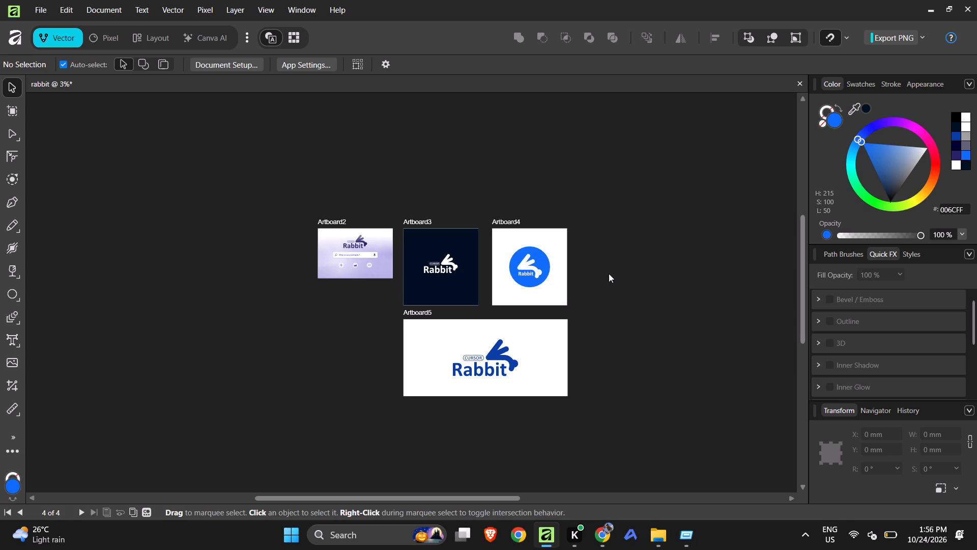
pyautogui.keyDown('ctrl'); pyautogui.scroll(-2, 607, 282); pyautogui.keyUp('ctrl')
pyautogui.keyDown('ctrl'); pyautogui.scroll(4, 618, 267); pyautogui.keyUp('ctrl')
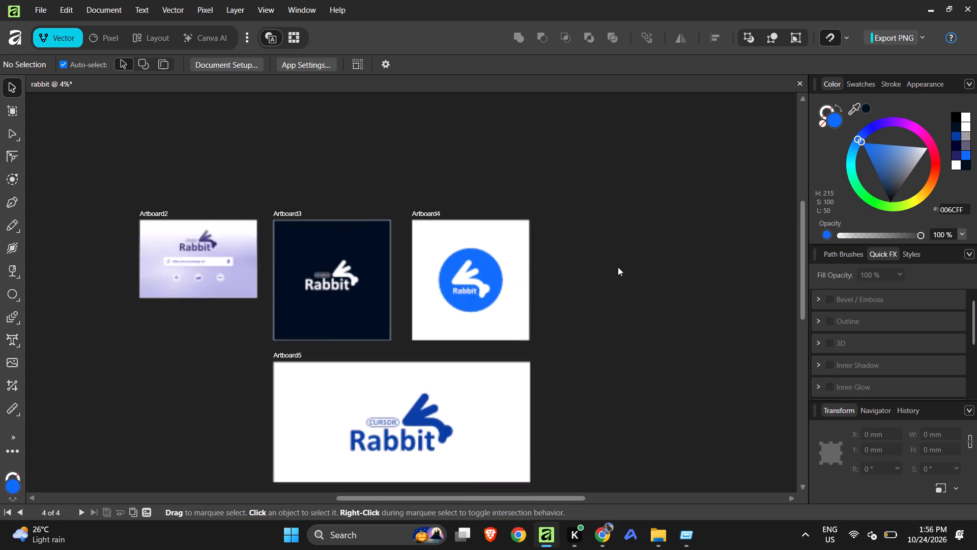
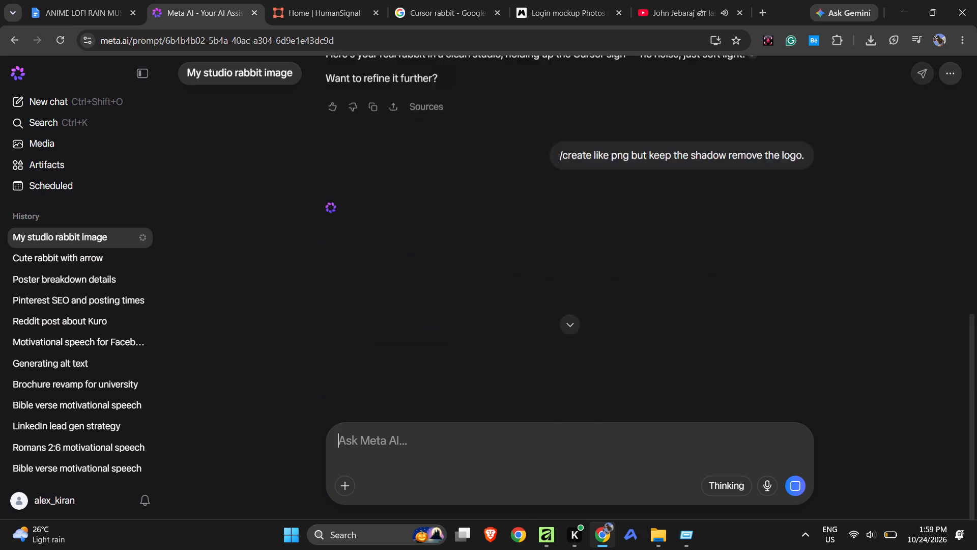
# Pause the playing YouTube video.
pyautogui.click(674, 19)
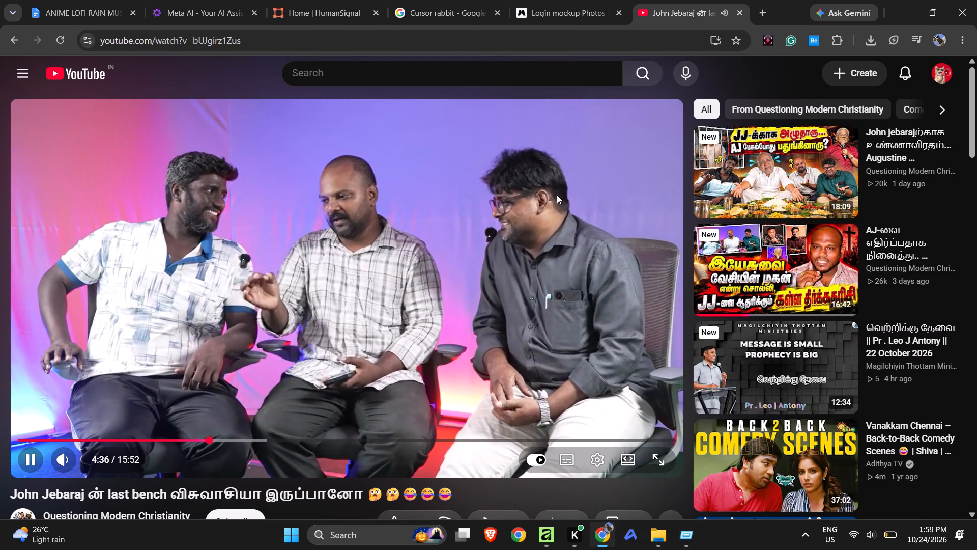
pyautogui.click(477, 208)
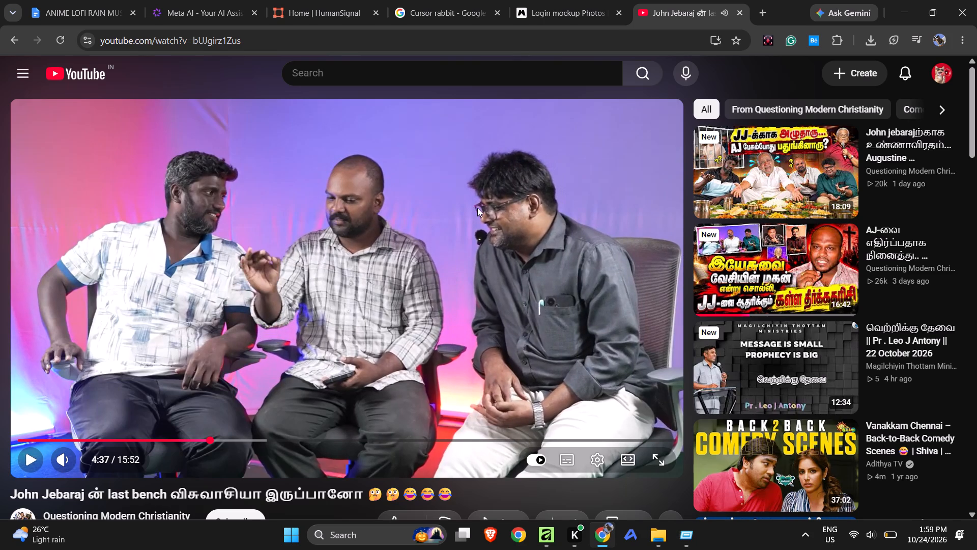
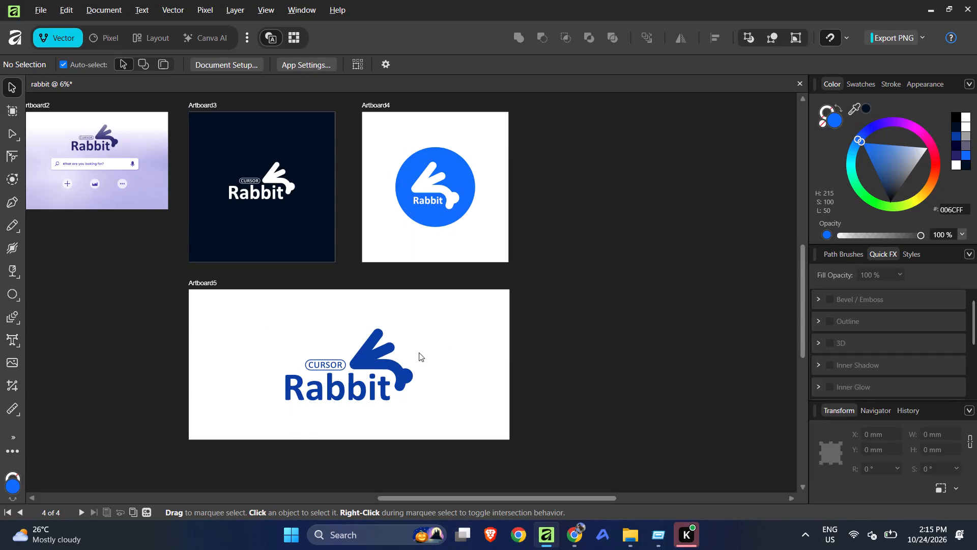
# Scale the blue Cursor Rabbit logo on Artboard5 down to about 713.5 × 401.6 mm and centre it on the artboard.
pyautogui.click(339, 372)
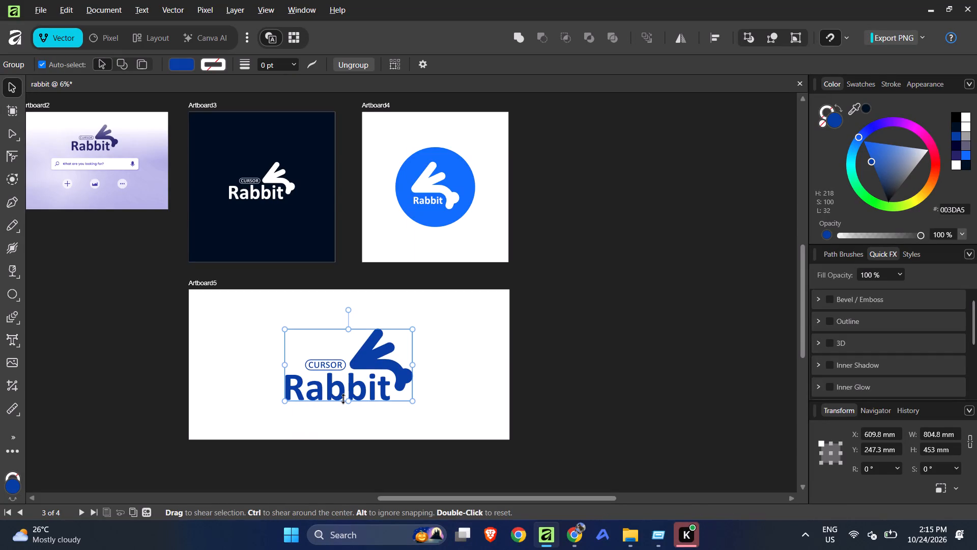
pyautogui.moveTo(343, 397); pyautogui.dragTo(344, 418)
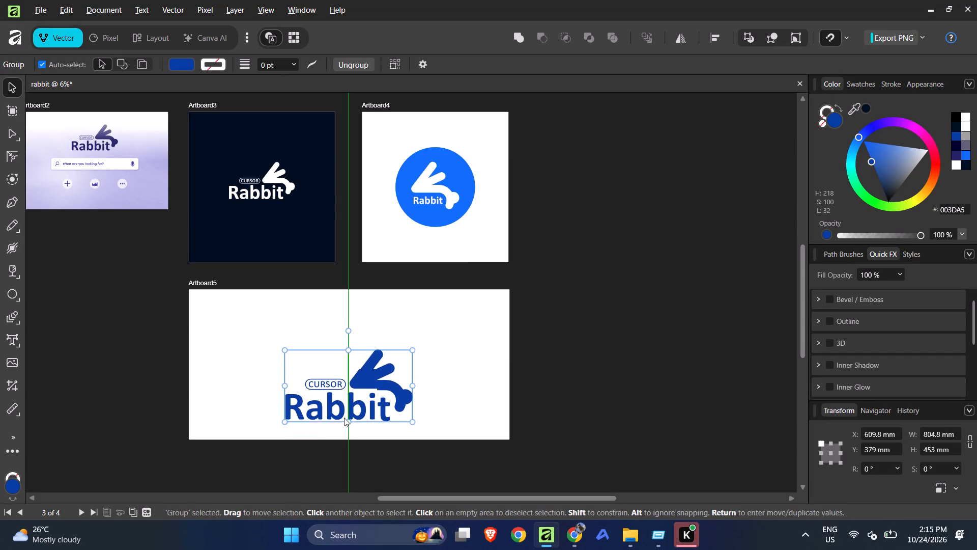
pyautogui.moveTo(344, 418); pyautogui.dragTo(344, 392)
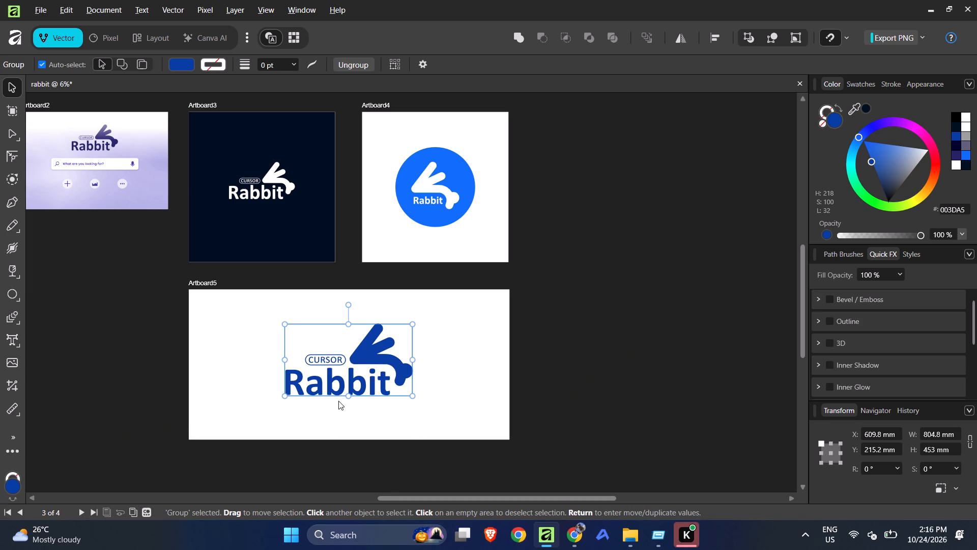
pyautogui.moveTo(346, 398); pyautogui.dragTo(347, 390)
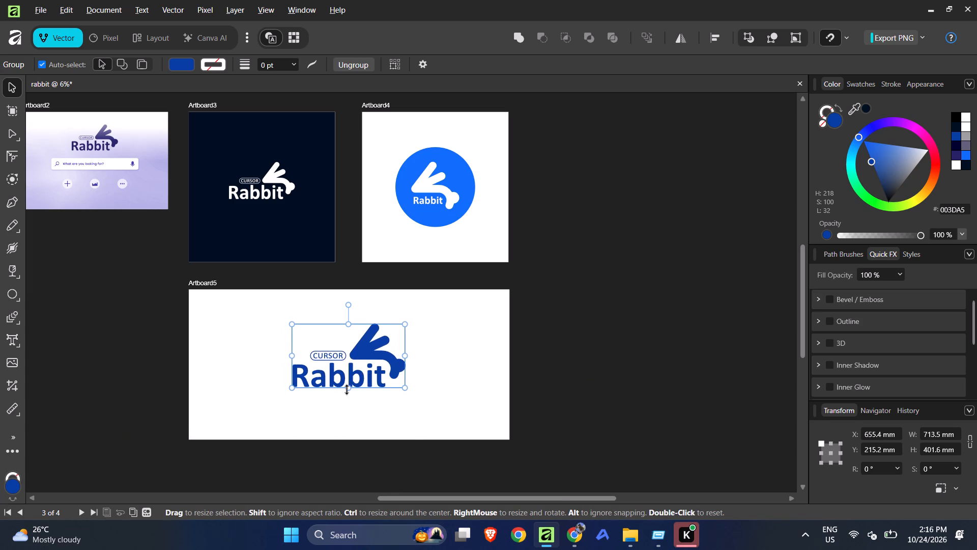
pyautogui.moveTo(359, 352); pyautogui.dragTo(361, 359)
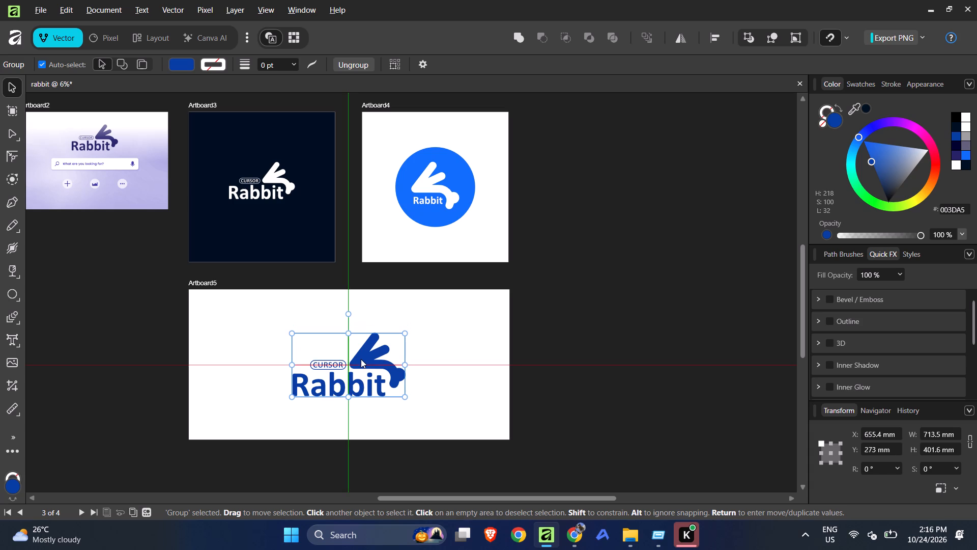
pyautogui.moveTo(361, 359); pyautogui.dragTo(361, 360)
pyautogui.click(497, 378)
# Examine the Rabbit logo variations on Artboard2 to Artboard5, both together and close up.
pyautogui.keyDown('ctrl'); pyautogui.scroll(-3, 487, 383); pyautogui.keyUp('ctrl')
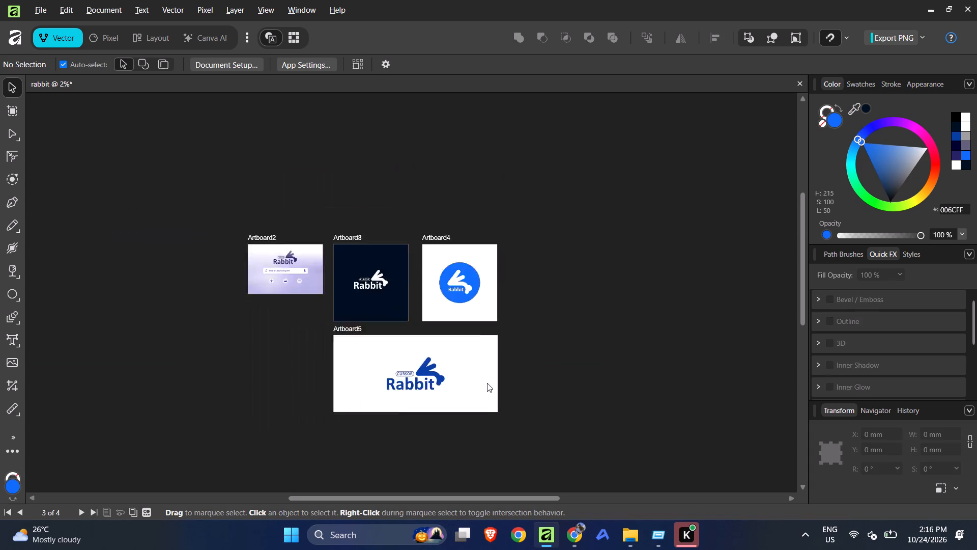
pyautogui.keyDown('ctrl'); pyautogui.scroll(-2, 487, 383); pyautogui.keyUp('ctrl')
pyautogui.keyDown('ctrl'); pyautogui.scroll(7, 493, 387); pyautogui.keyUp('ctrl')
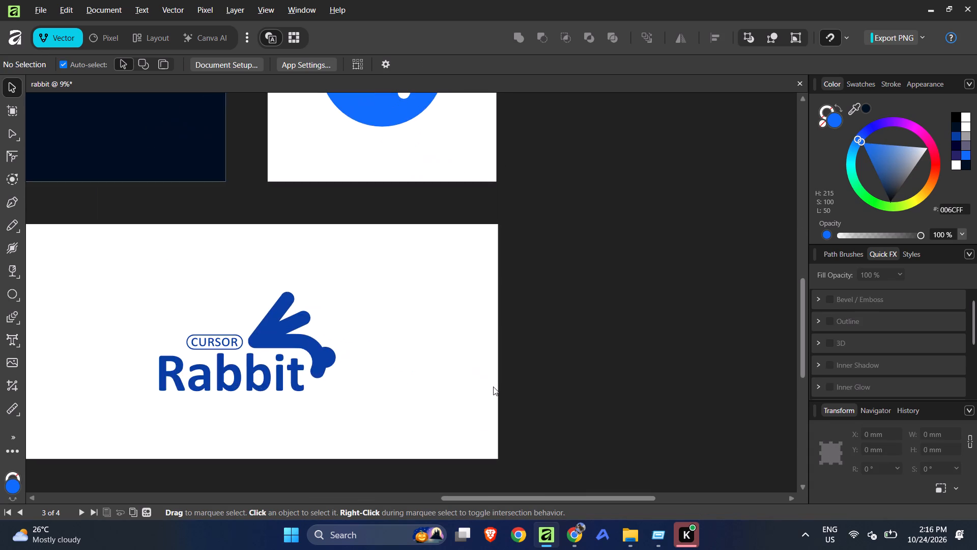
pyautogui.keyDown('ctrl'); pyautogui.scroll(-6, 493, 387); pyautogui.keyUp('ctrl')
pyautogui.keyDown('ctrl'); pyautogui.scroll(4, 446, 339); pyautogui.keyUp('ctrl')
pyautogui.keyDown('ctrl'); pyautogui.scroll(3, 406, 305); pyautogui.keyUp('ctrl')
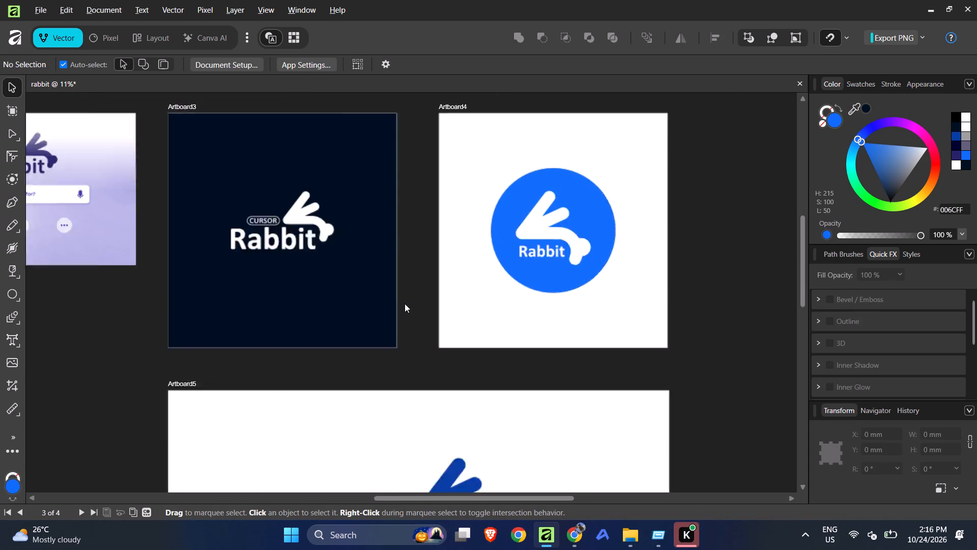
pyautogui.keyDown('ctrl'); pyautogui.scroll(1, 404, 304); pyautogui.keyUp('ctrl')
pyautogui.keyDown('ctrl'); pyautogui.scroll(-6, 403, 304); pyautogui.keyUp('ctrl')
pyautogui.keyDown('ctrl'); pyautogui.scroll(-2, 554, 341); pyautogui.keyUp('ctrl')
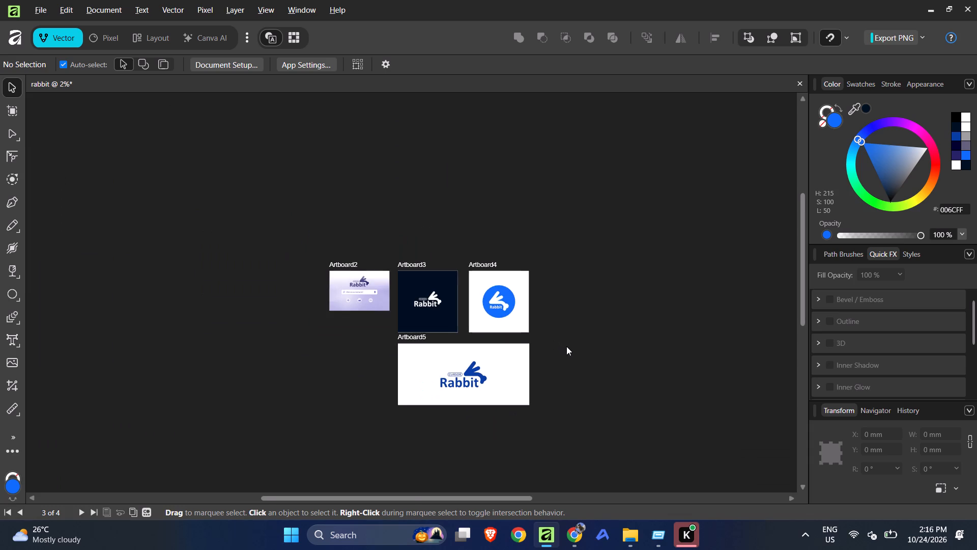
pyautogui.keyDown('ctrl'); pyautogui.scroll(5, 422, 279); pyautogui.keyUp('ctrl')
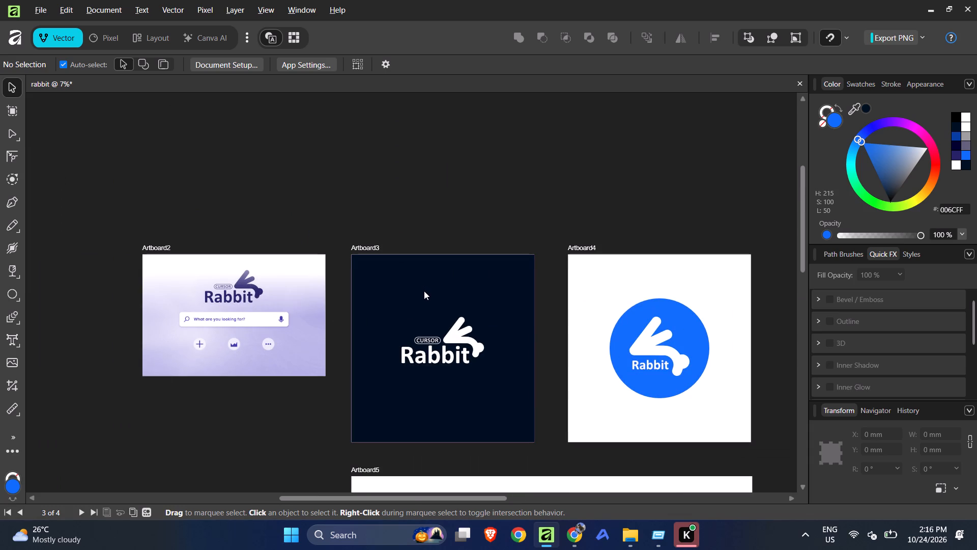
# Save the rabbit document.
pyautogui.hotkey('ctrl', 's')
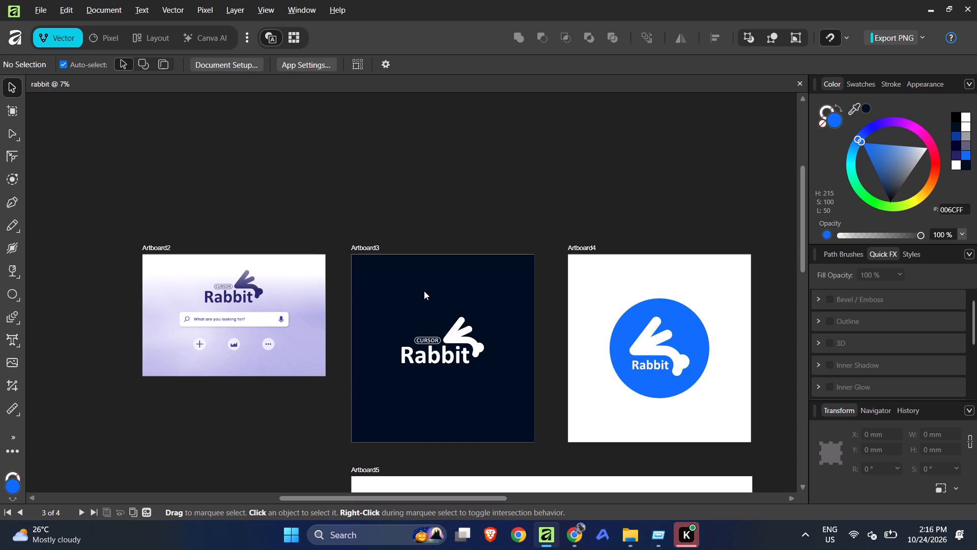
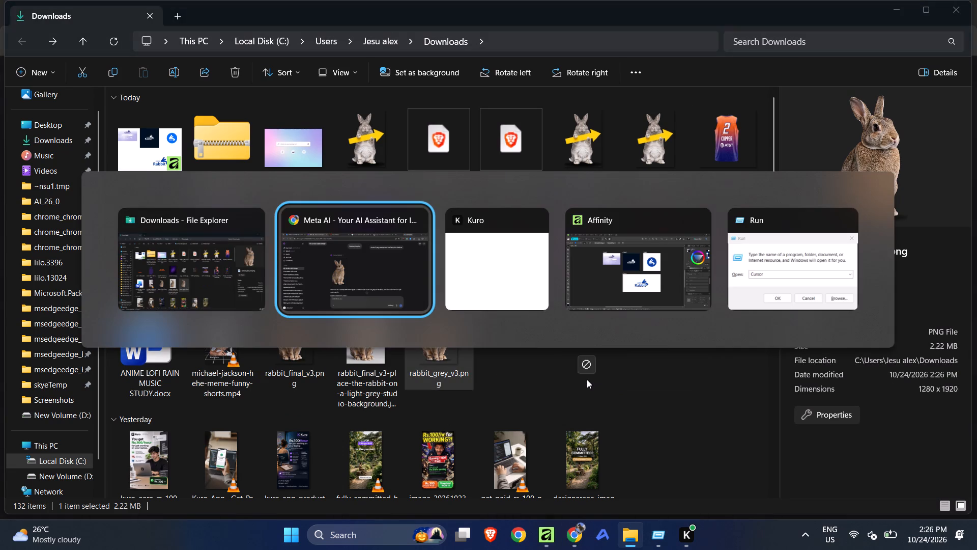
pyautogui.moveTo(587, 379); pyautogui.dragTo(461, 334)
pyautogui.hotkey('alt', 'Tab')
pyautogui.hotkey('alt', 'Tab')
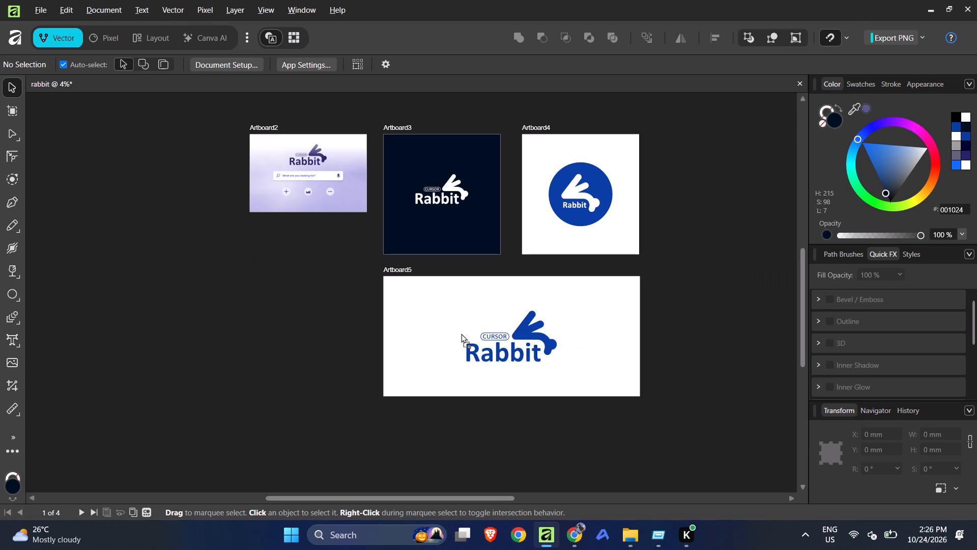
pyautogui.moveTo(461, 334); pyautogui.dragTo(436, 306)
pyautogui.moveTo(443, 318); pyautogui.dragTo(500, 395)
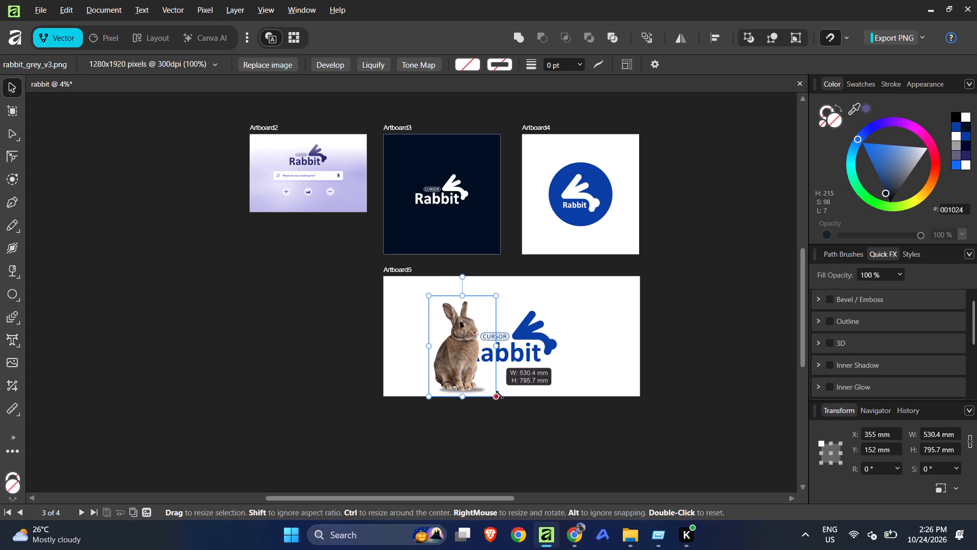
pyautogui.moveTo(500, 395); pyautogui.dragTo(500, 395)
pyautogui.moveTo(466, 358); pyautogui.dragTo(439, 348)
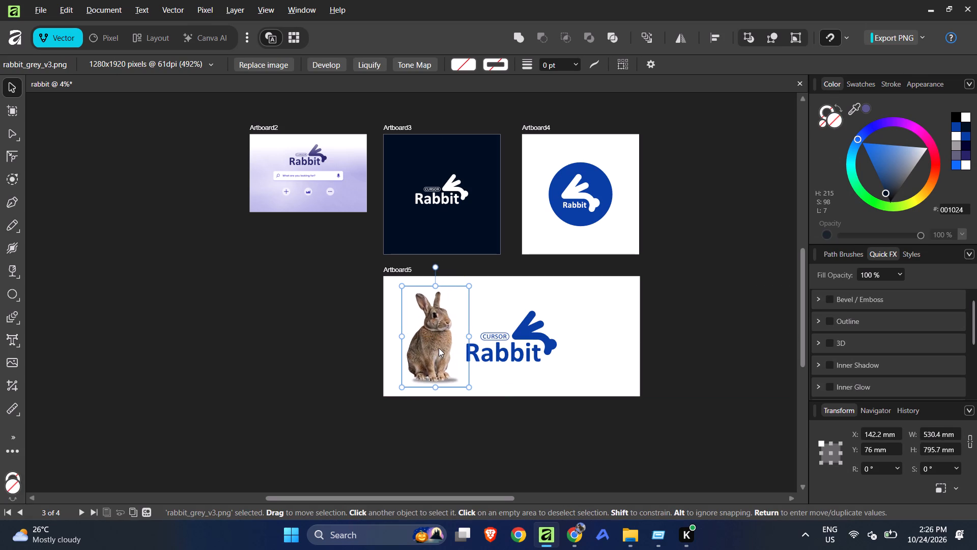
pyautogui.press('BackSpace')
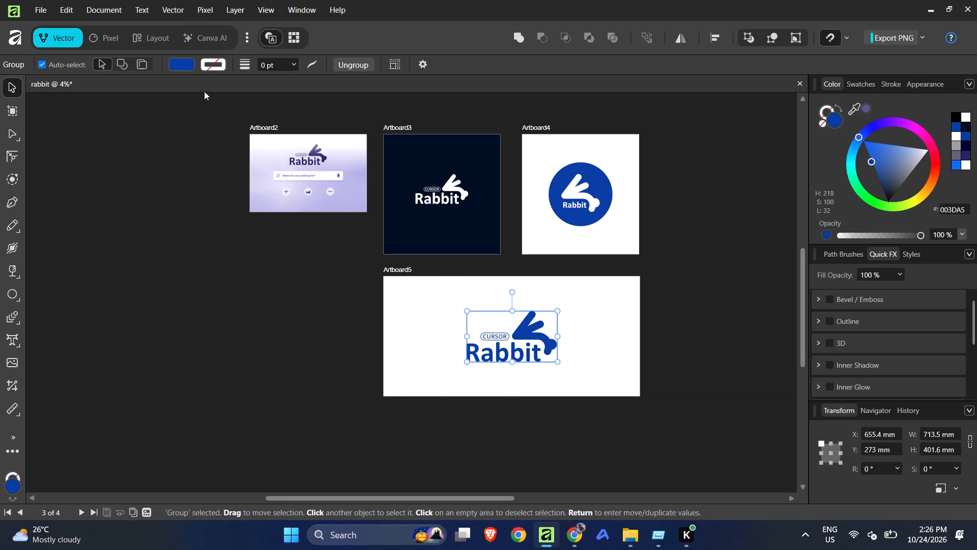
# Place the downloaded rabbit photo with the light grey studio background on Artboard5, left of the logo, at about 461 × 691 mm.
pyautogui.click(33, 7)
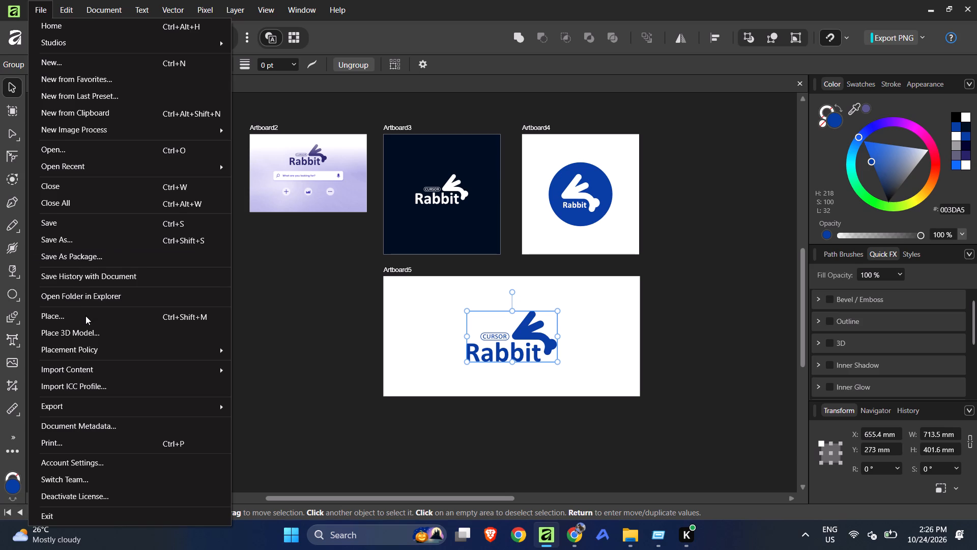
pyautogui.click(85, 316)
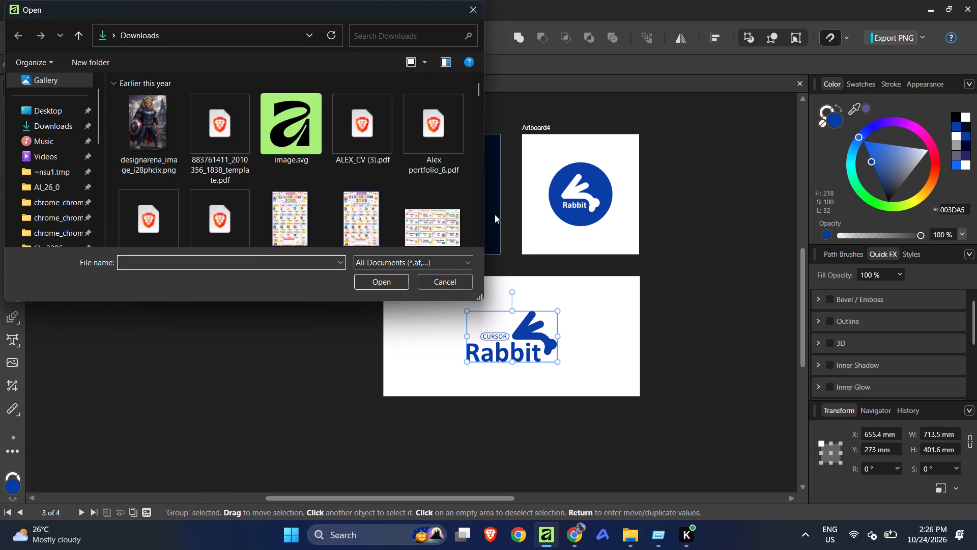
pyautogui.scroll(-20, 322, 172)
pyautogui.scroll(-15, 322, 172)
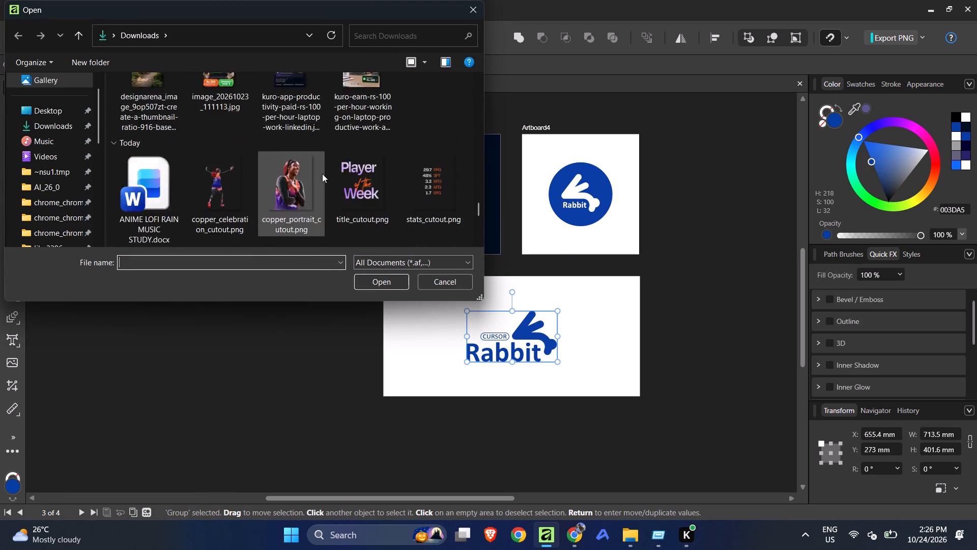
pyautogui.scroll(-2, 322, 174)
pyautogui.click(358, 106)
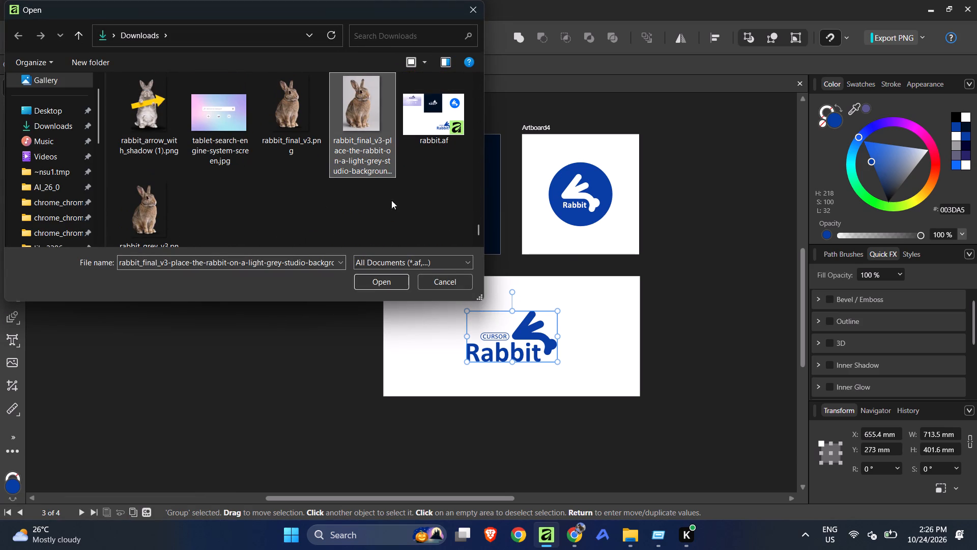
pyautogui.click(401, 280)
pyautogui.moveTo(396, 295); pyautogui.dragTo(434, 358)
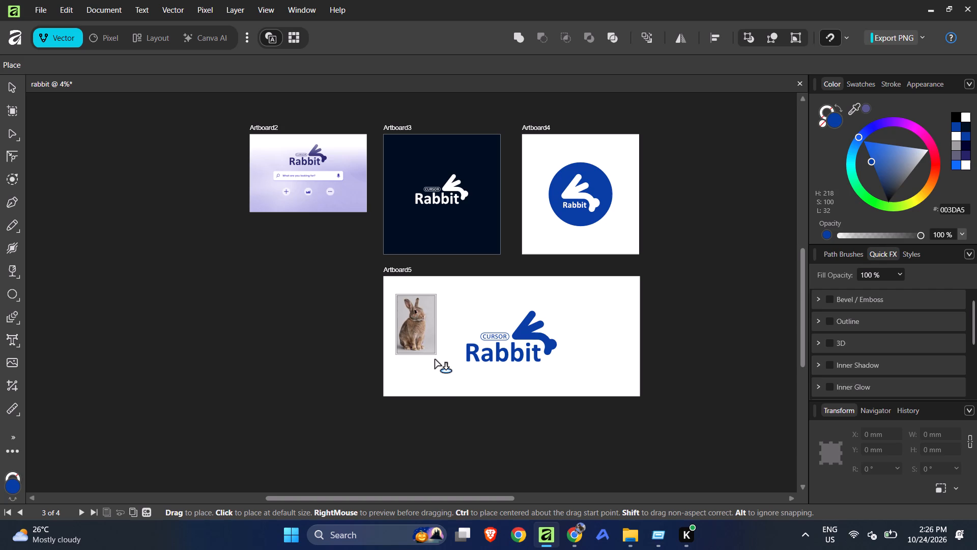
pyautogui.moveTo(434, 358); pyautogui.dragTo(447, 388)
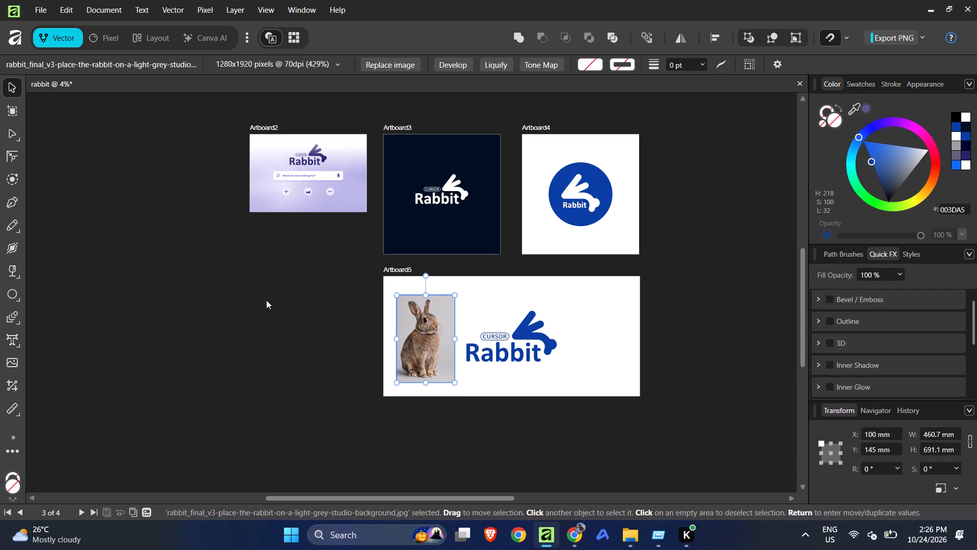
pyautogui.click(266, 300)
pyautogui.click(427, 338)
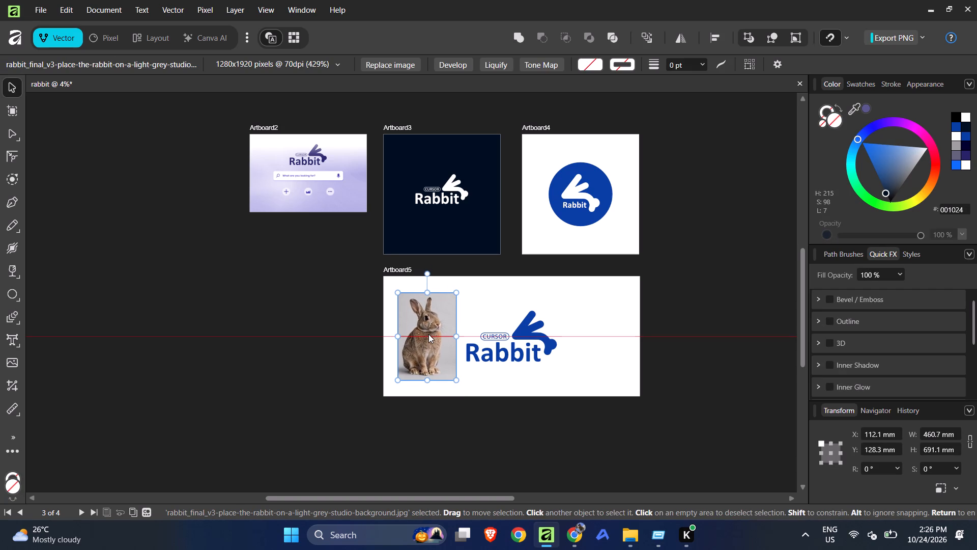
pyautogui.click(606, 312)
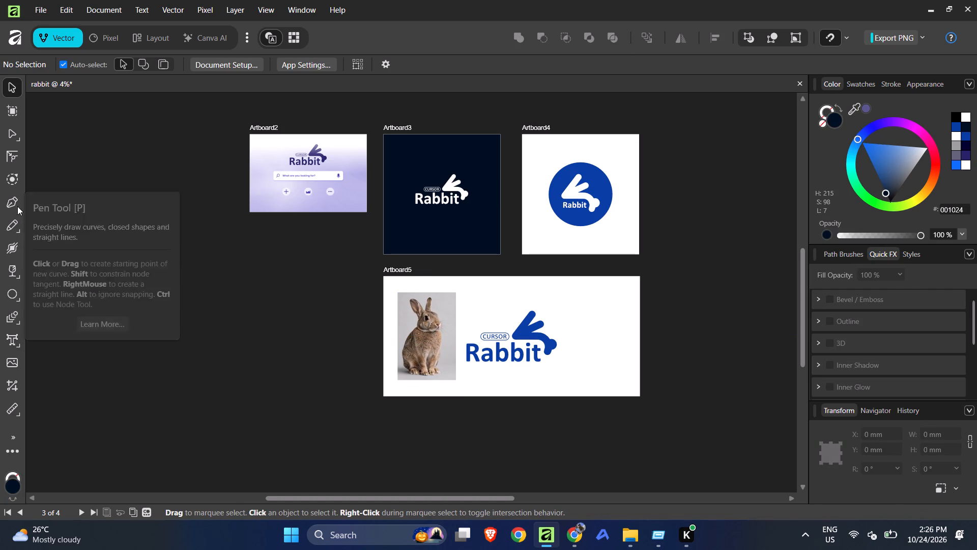
# Draw a rectangle covering the whole of Artboard5, about 2024 × 948 mm, with the Rectangle Tool.
pyautogui.moveTo(14, 290); pyautogui.dragTo(103, 144)
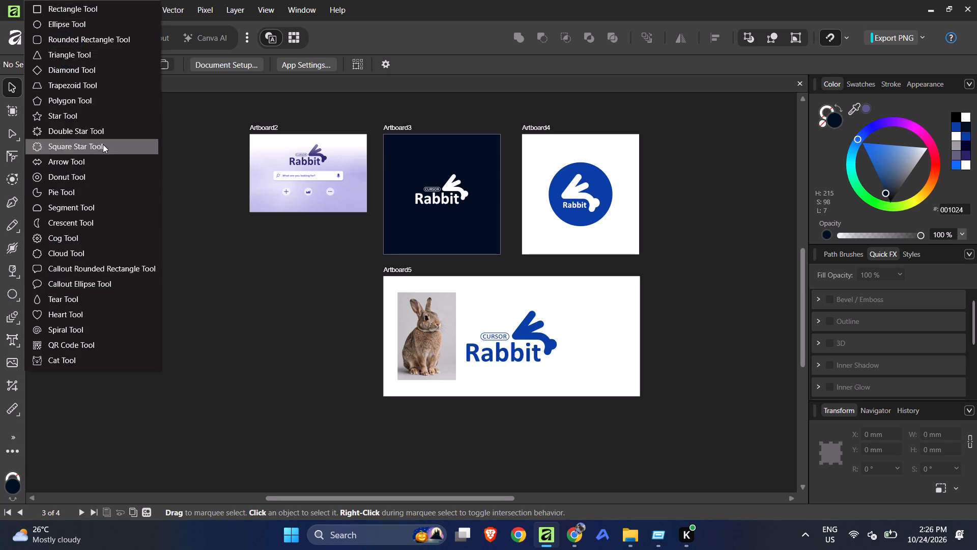
pyautogui.moveTo(103, 144); pyautogui.dragTo(84, 44)
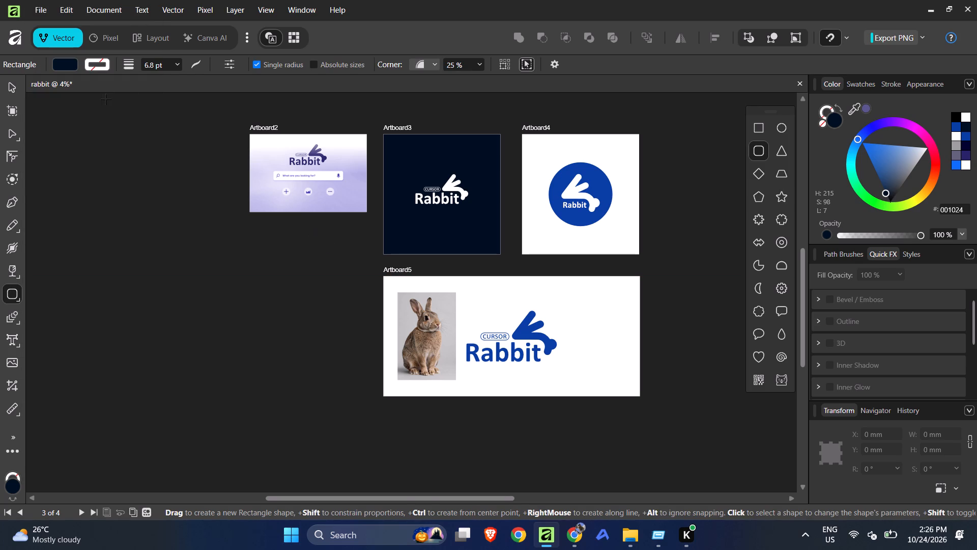
pyautogui.moveTo(15, 292); pyautogui.dragTo(78, 225)
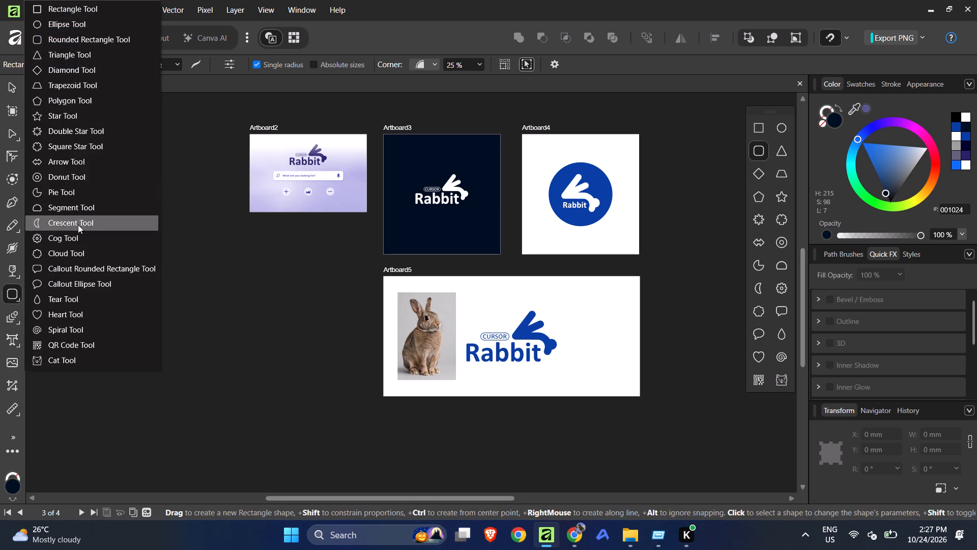
pyautogui.moveTo(78, 225); pyautogui.dragTo(117, 14)
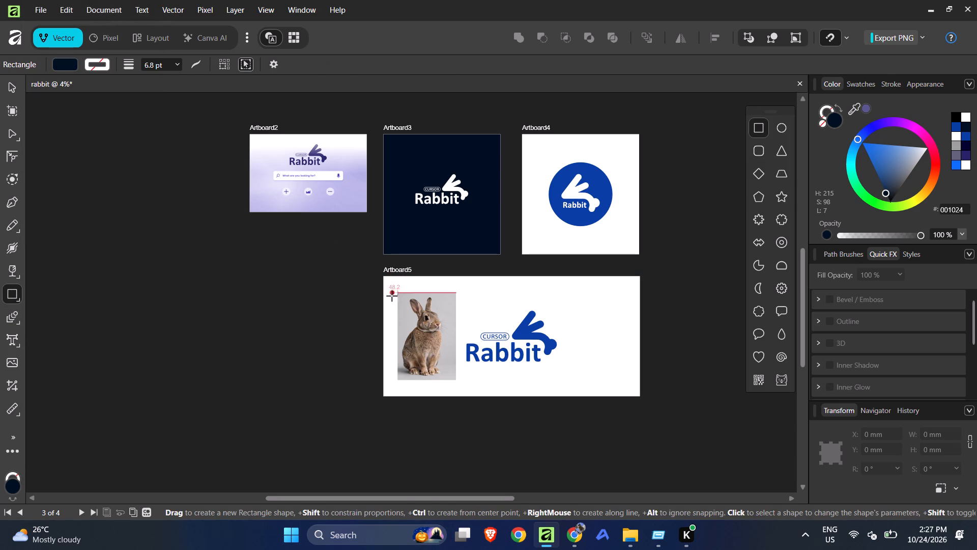
pyautogui.moveTo(387, 278); pyautogui.dragTo(481, 347)
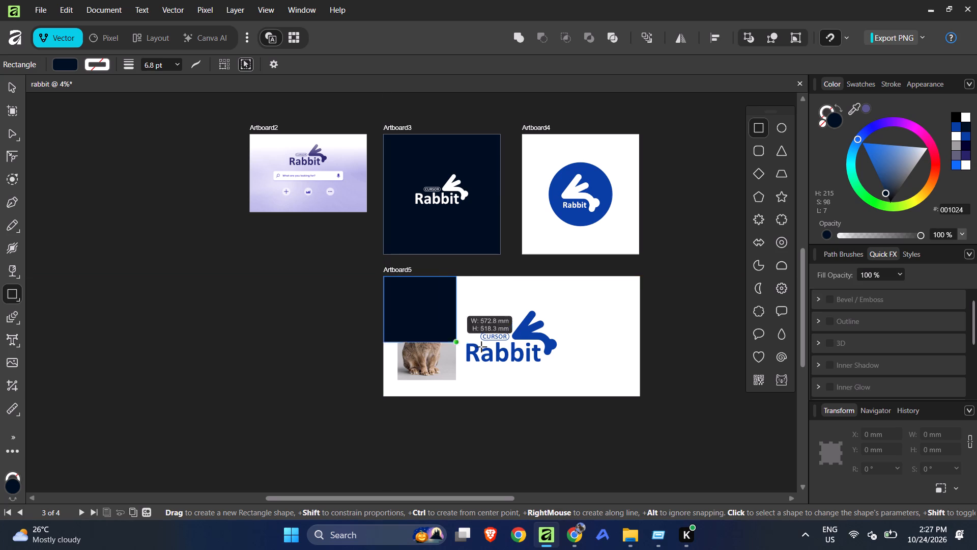
pyautogui.moveTo(481, 347); pyautogui.dragTo(640, 394)
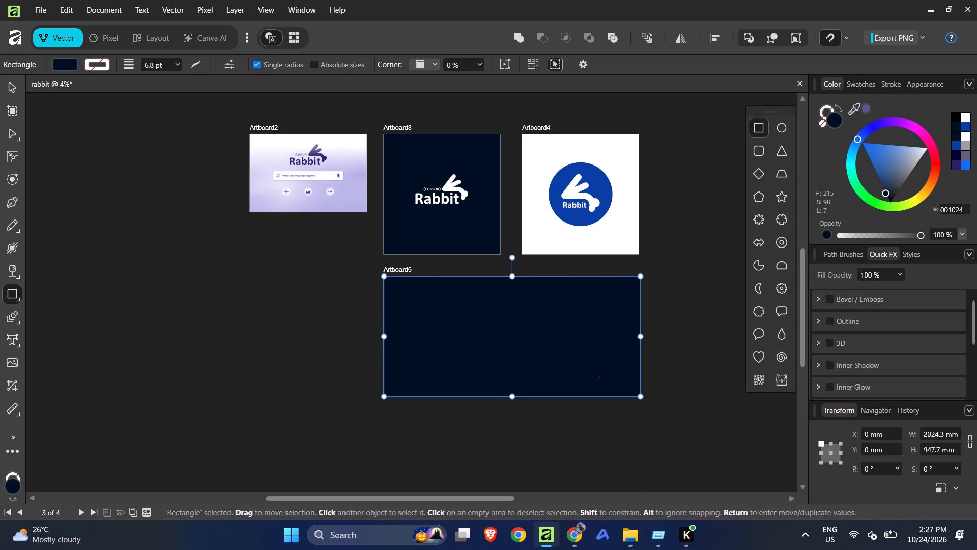
# Narrow the rectangle to uncover the rabbit photo and fill it with light grey #CDCDCD sampled from the photo's background.
pyautogui.moveTo(387, 336); pyautogui.dragTo(492, 344)
pyautogui.press('i')
pyautogui.click(447, 320)
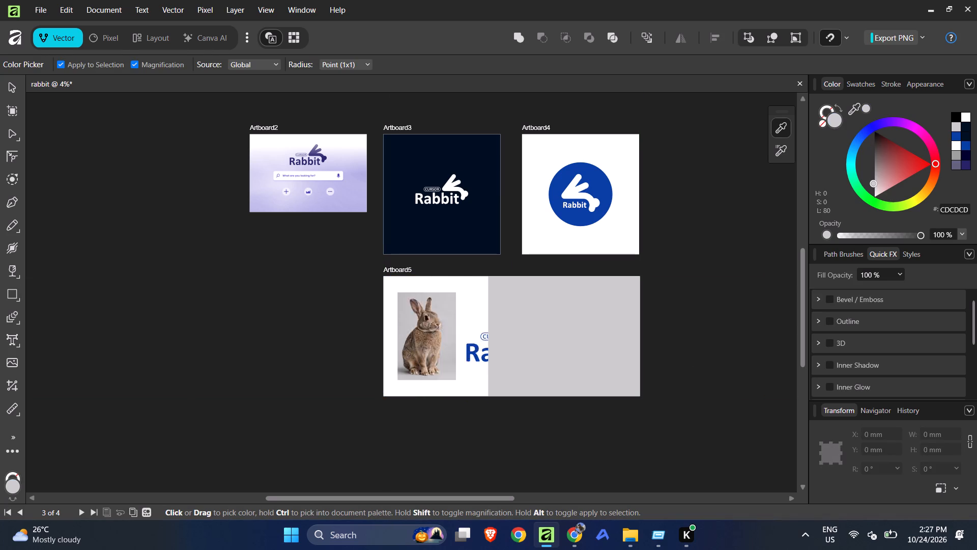
pyautogui.click(9, 87)
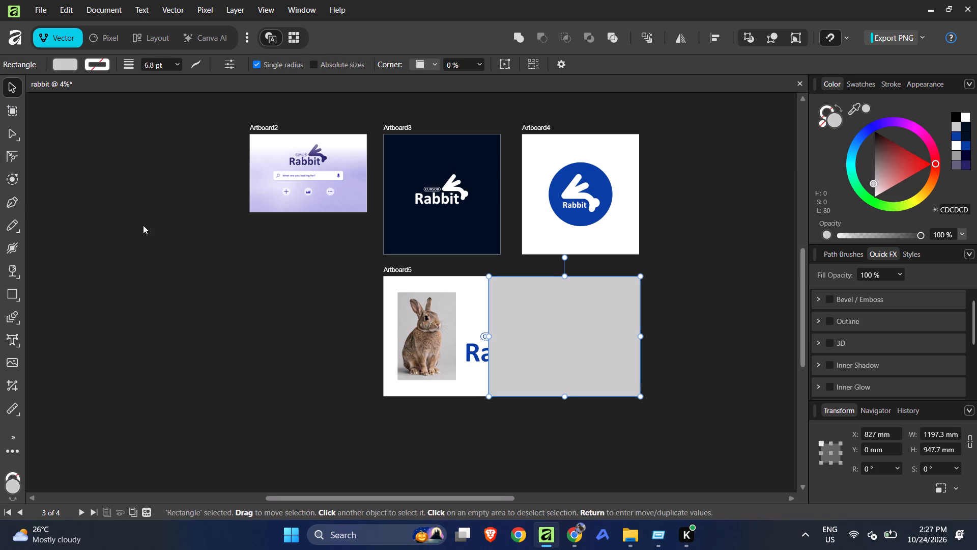
# Stretch the grey rectangle back to Artboard5's full 2024.3 mm width, send it behind the photo and logo, and deselect it.
pyautogui.moveTo(490, 334); pyautogui.dragTo(386, 334)
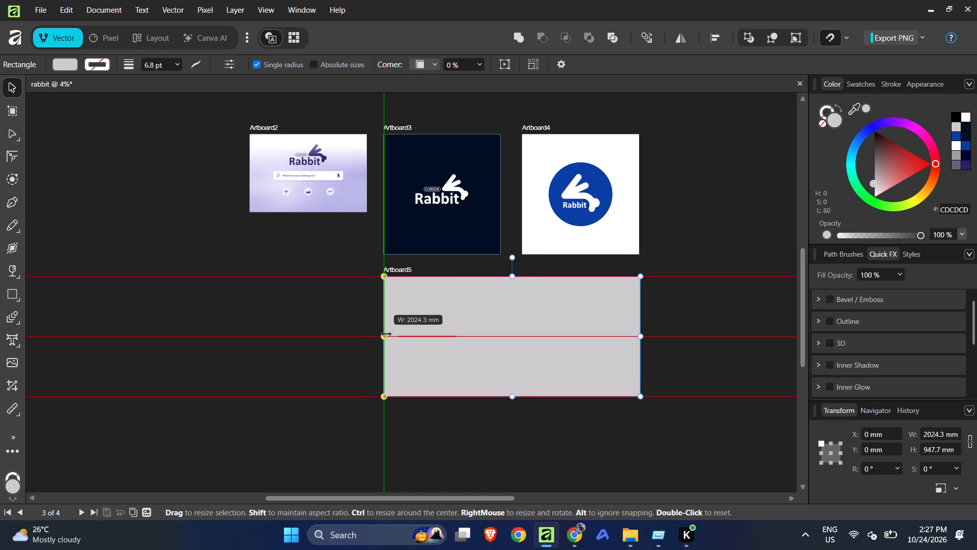
pyautogui.hotkey('ctrl', 'shift', '[')
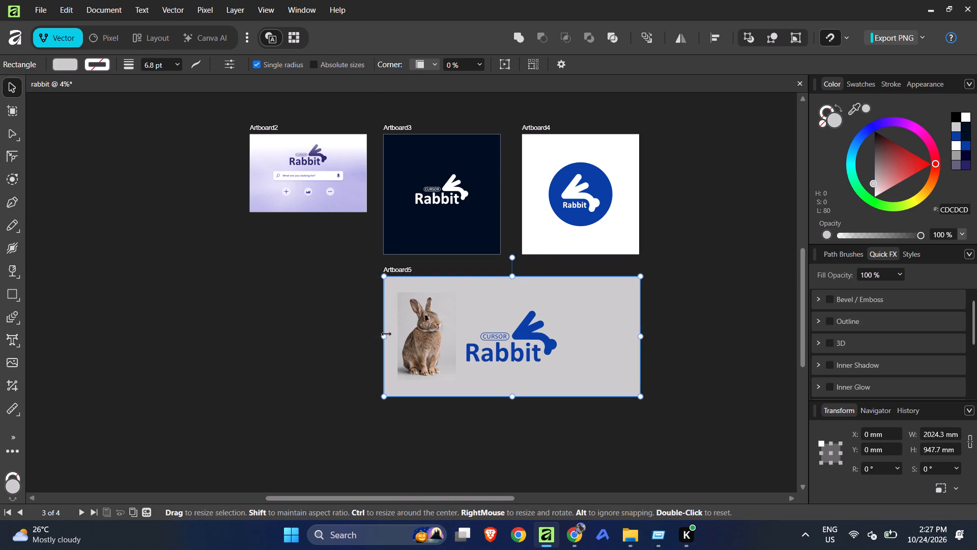
pyautogui.click(348, 356)
# Examine the rabbit photo's detail and how its background blends with the grey rectangle on Artboard5.
pyautogui.keyDown('ctrl'); pyautogui.scroll(-3, 398, 321); pyautogui.keyUp('ctrl')
pyautogui.keyDown('ctrl'); pyautogui.scroll(6, 407, 325); pyautogui.keyUp('ctrl')
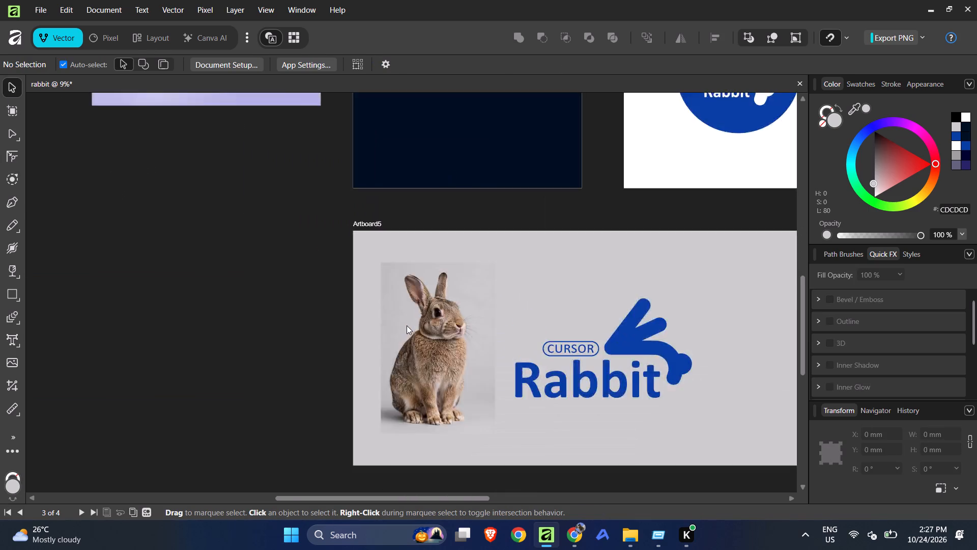
pyautogui.keyDown('ctrl'); pyautogui.scroll(5, 407, 325); pyautogui.keyUp('ctrl')
pyautogui.keyDown('ctrl'); pyautogui.scroll(5, 504, 307); pyautogui.keyUp('ctrl')
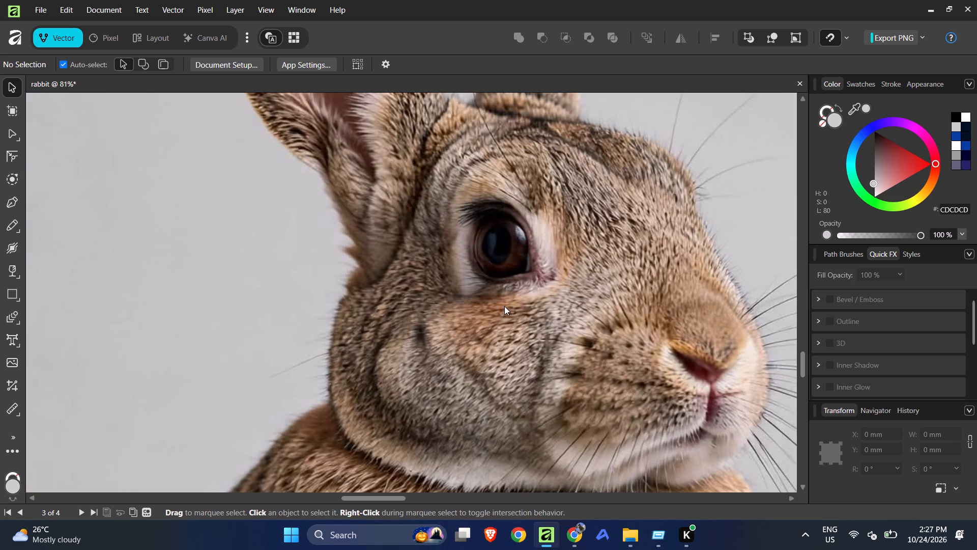
pyautogui.keyDown('ctrl'); pyautogui.scroll(4, 504, 306); pyautogui.keyUp('ctrl')
pyautogui.keyDown('ctrl'); pyautogui.scroll(-9, 504, 306); pyautogui.keyUp('ctrl')
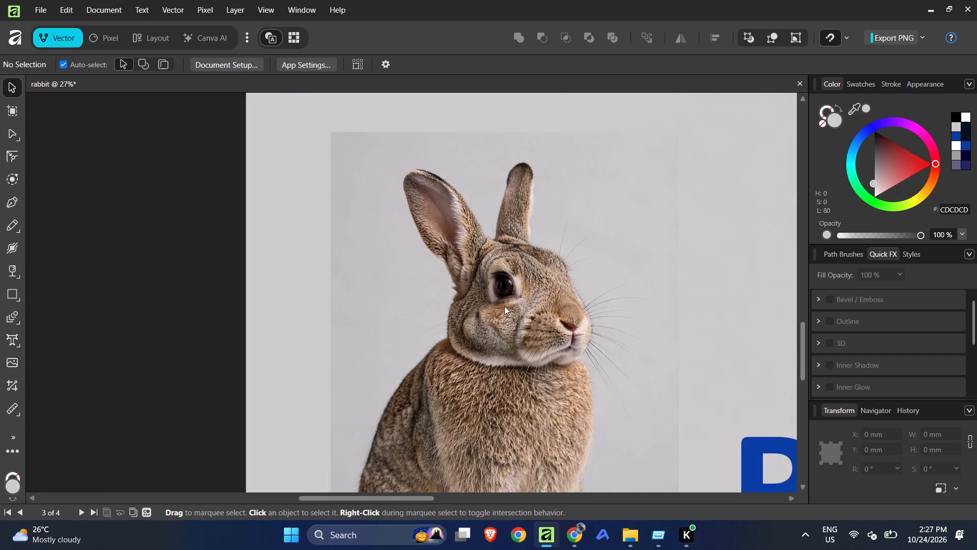
pyautogui.keyDown('ctrl'); pyautogui.scroll(-6, 504, 307); pyautogui.keyUp('ctrl')
pyautogui.keyDown('ctrl'); pyautogui.scroll(2, 529, 374); pyautogui.keyUp('ctrl')
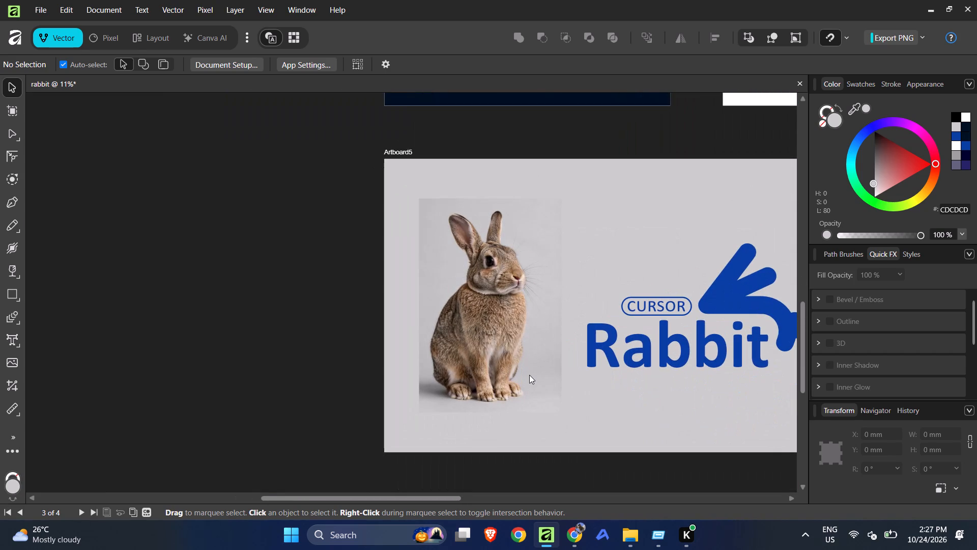
# Move the rabbit photo to Artboard5's bottom-left corner and enlarge it to the artboard's full height, about 632 × 948 mm.
pyautogui.click(529, 375)
pyautogui.moveTo(526, 379); pyautogui.dragTo(503, 418)
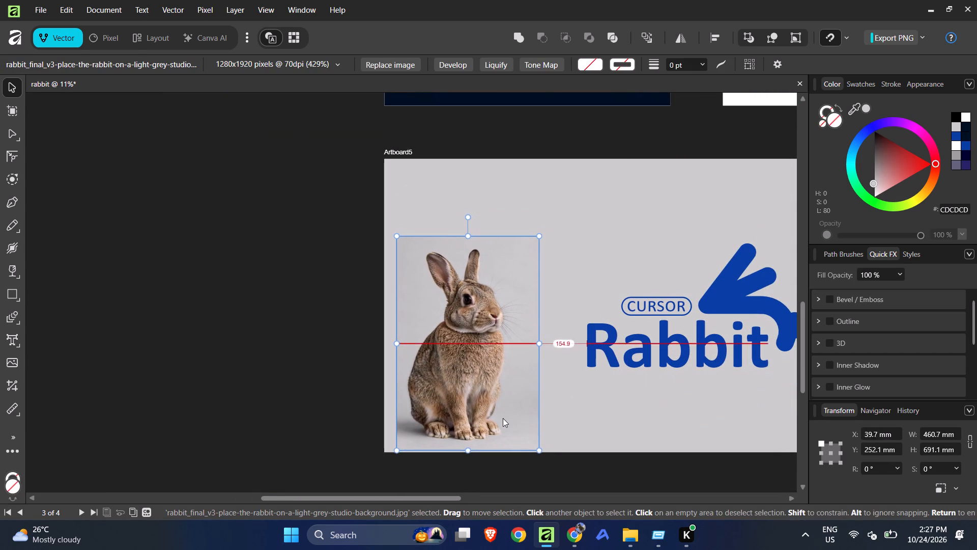
pyautogui.moveTo(503, 418); pyautogui.dragTo(495, 421)
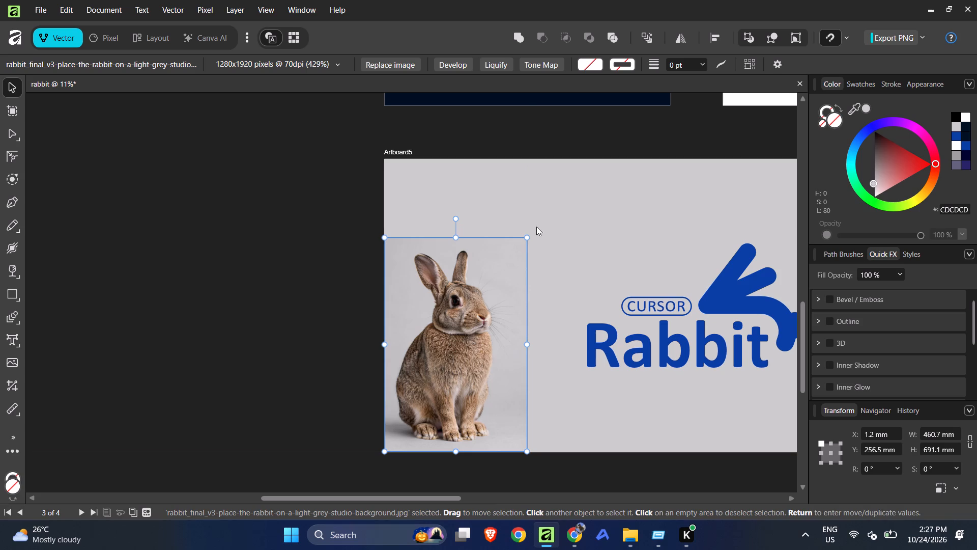
pyautogui.moveTo(523, 235); pyautogui.dragTo(585, 164)
pyautogui.click(327, 240)
# Check the seam between the rabbit photo and grey rectangle on Artboard5, and select the photo for pixel editing.
pyautogui.keyDown('ctrl'); pyautogui.scroll(-3, 327, 240); pyautogui.keyUp('ctrl')
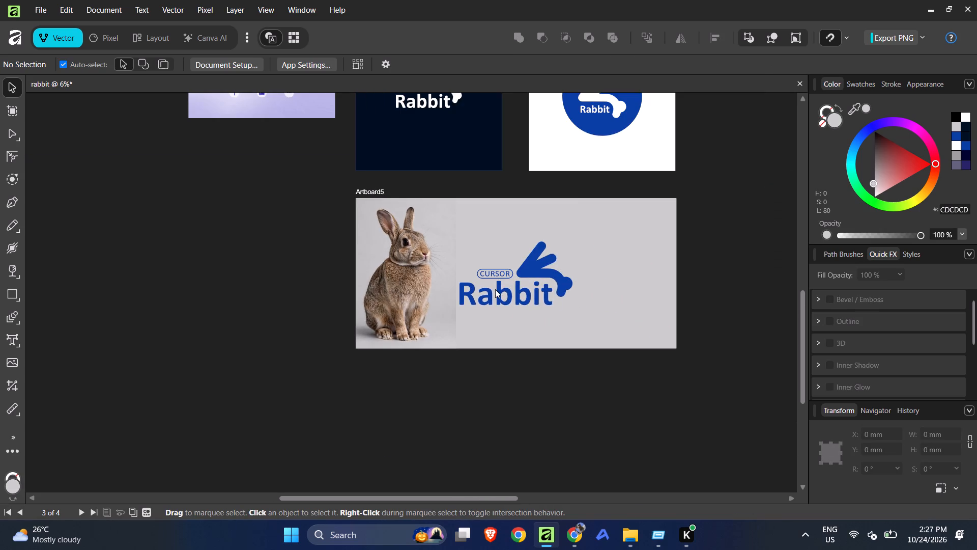
pyautogui.keyDown('ctrl'); pyautogui.scroll(3, 439, 202); pyautogui.keyUp('ctrl')
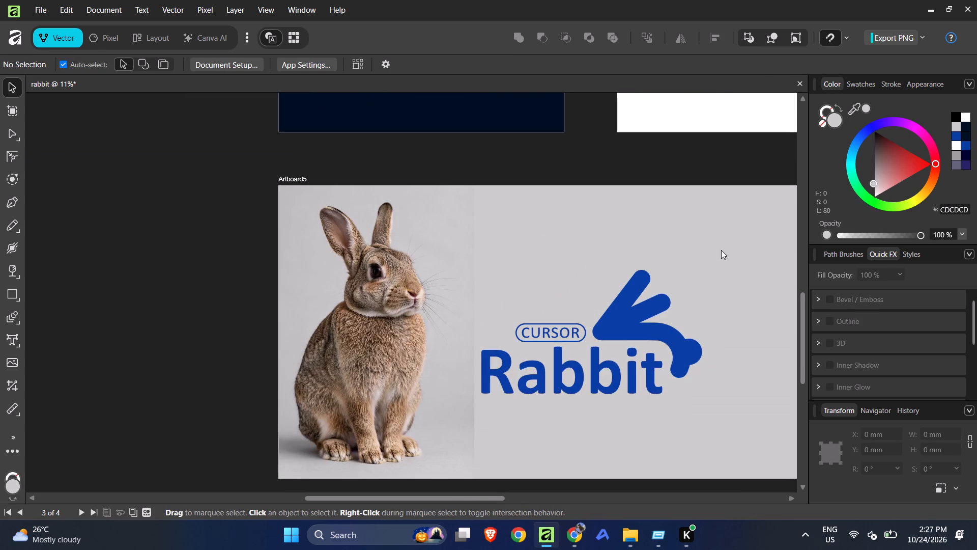
pyautogui.keyDown('ctrl'); pyautogui.scroll(-2, 527, 254); pyautogui.keyUp('ctrl')
pyautogui.click(696, 272)
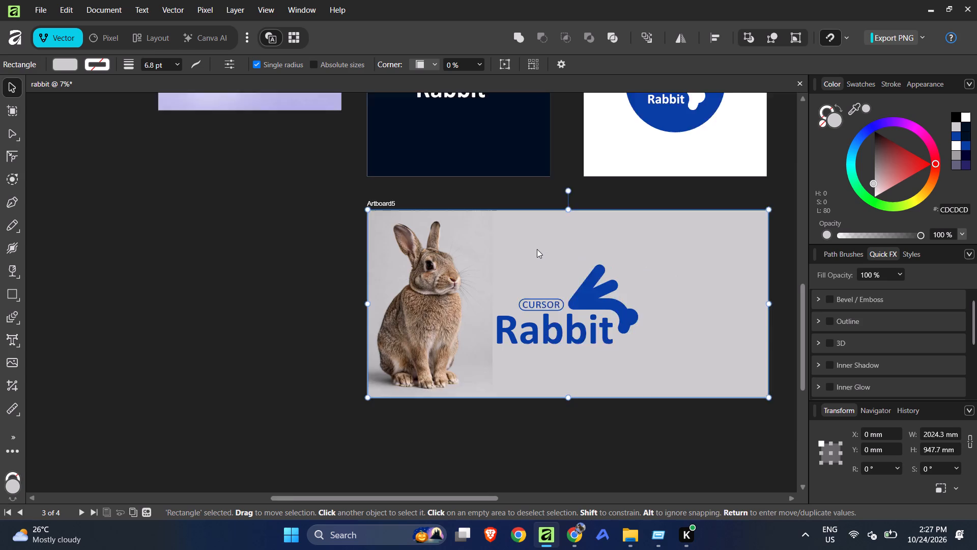
pyautogui.keyDown('ctrl'); pyautogui.scroll(2, 537, 249); pyautogui.keyUp('ctrl')
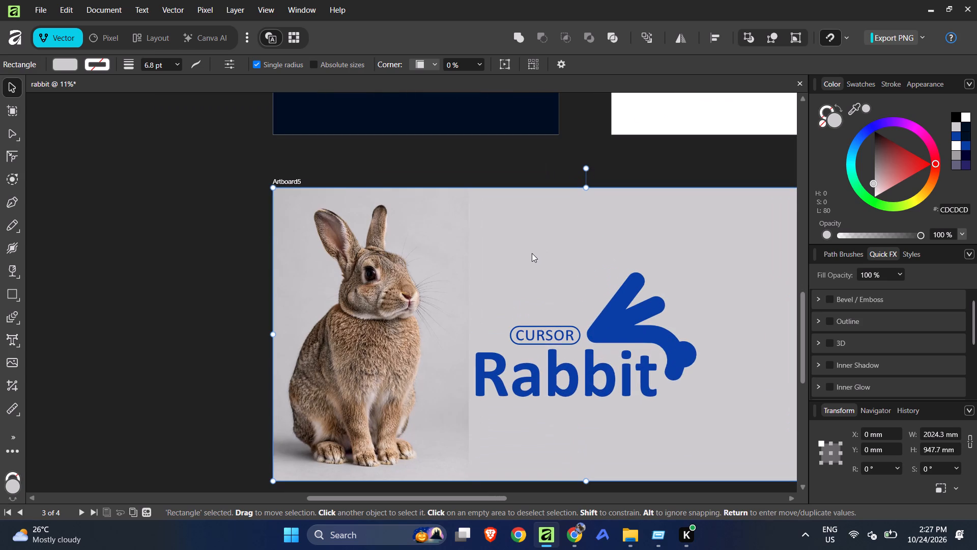
pyautogui.click(453, 274)
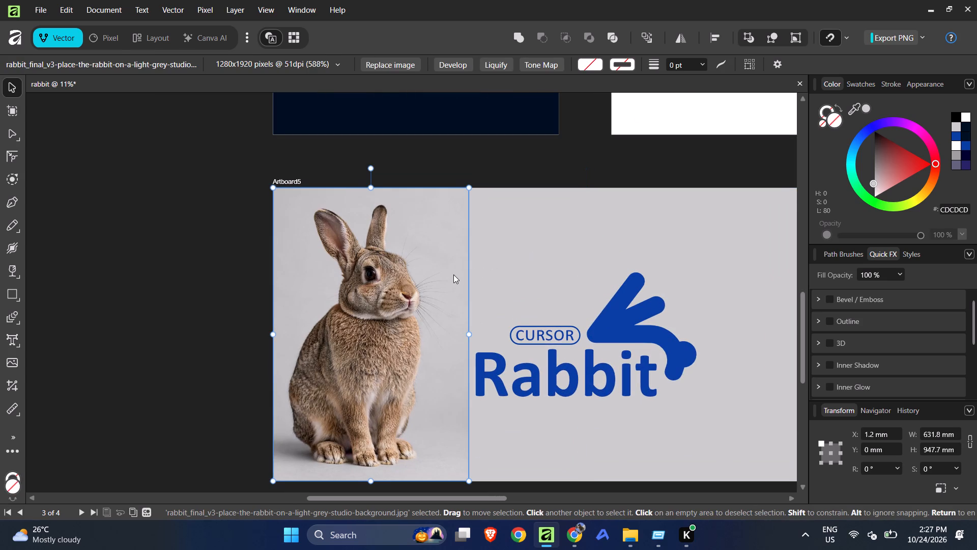
pyautogui.click(115, 34)
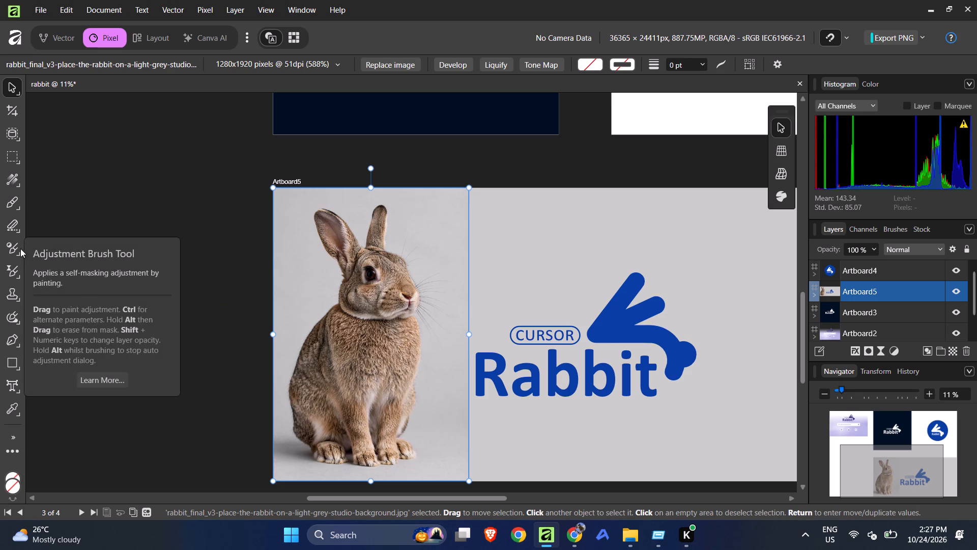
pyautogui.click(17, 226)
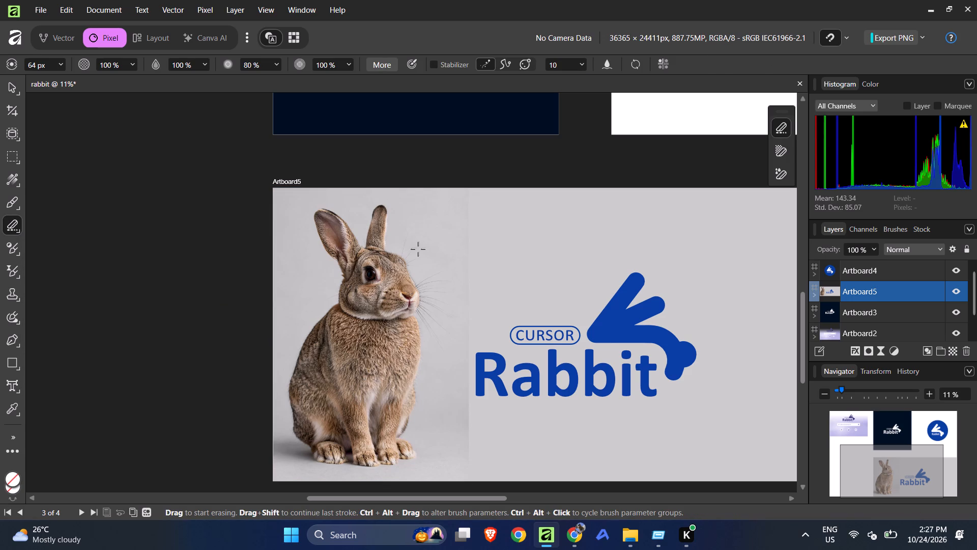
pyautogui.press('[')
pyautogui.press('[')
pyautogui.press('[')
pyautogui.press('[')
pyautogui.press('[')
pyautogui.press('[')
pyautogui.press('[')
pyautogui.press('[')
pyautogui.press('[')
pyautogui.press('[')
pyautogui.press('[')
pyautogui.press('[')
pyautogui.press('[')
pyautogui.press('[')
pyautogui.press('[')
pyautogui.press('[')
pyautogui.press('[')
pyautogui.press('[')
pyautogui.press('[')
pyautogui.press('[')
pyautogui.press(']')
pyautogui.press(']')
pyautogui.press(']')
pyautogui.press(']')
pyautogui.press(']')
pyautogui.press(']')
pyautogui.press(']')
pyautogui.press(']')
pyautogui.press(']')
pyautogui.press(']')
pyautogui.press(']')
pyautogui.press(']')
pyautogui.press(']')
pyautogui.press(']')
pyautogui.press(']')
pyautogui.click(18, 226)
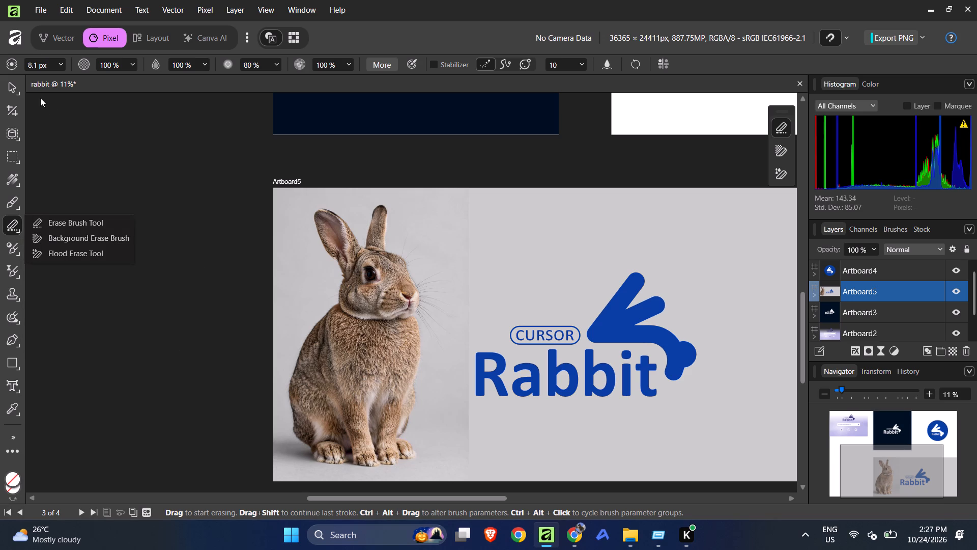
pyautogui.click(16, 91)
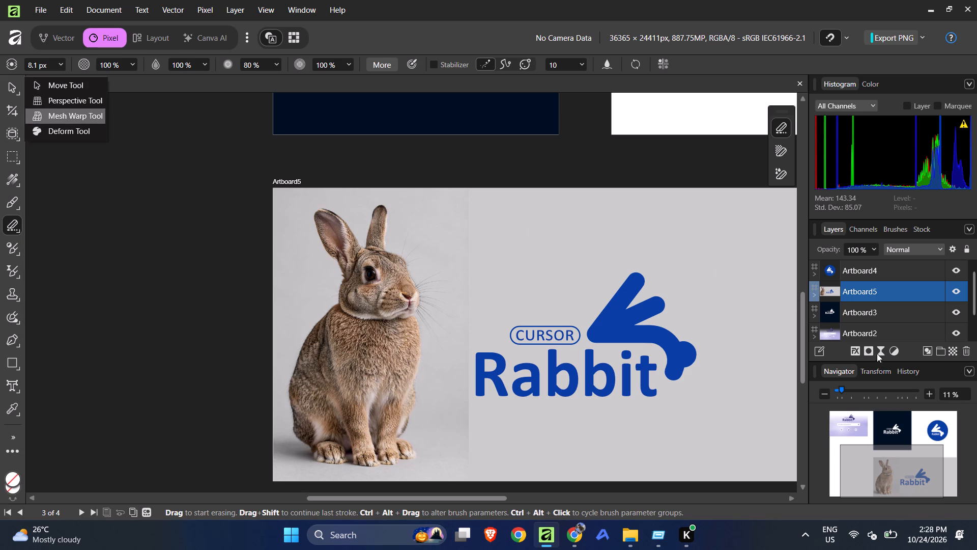
# Add a single mask to the rabbit photo, undoing duplicate masks, and expand Artboard5's layer contents.
pyautogui.click(869, 351)
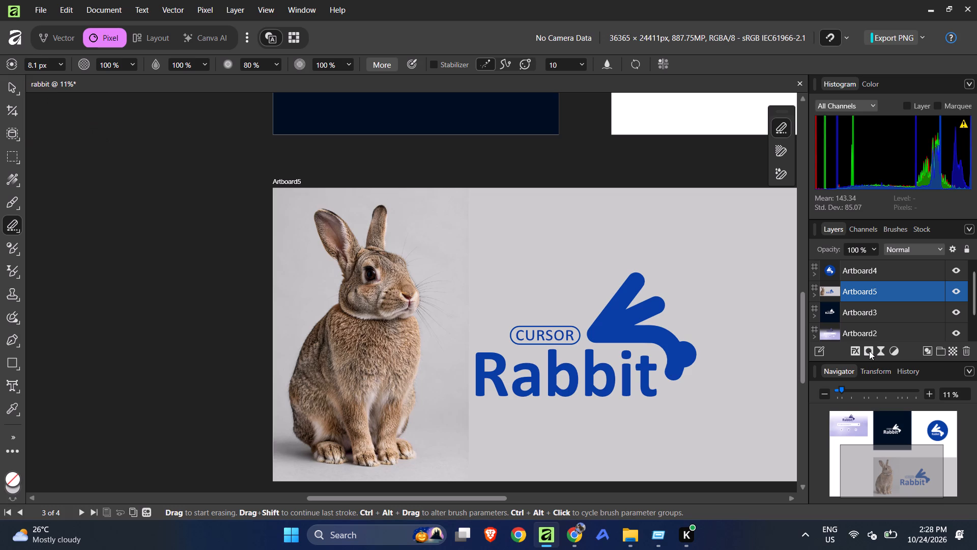
pyautogui.click(869, 351)
pyautogui.hotkey('ctrl', 'z')
pyautogui.click(815, 295)
pyautogui.click(886, 313)
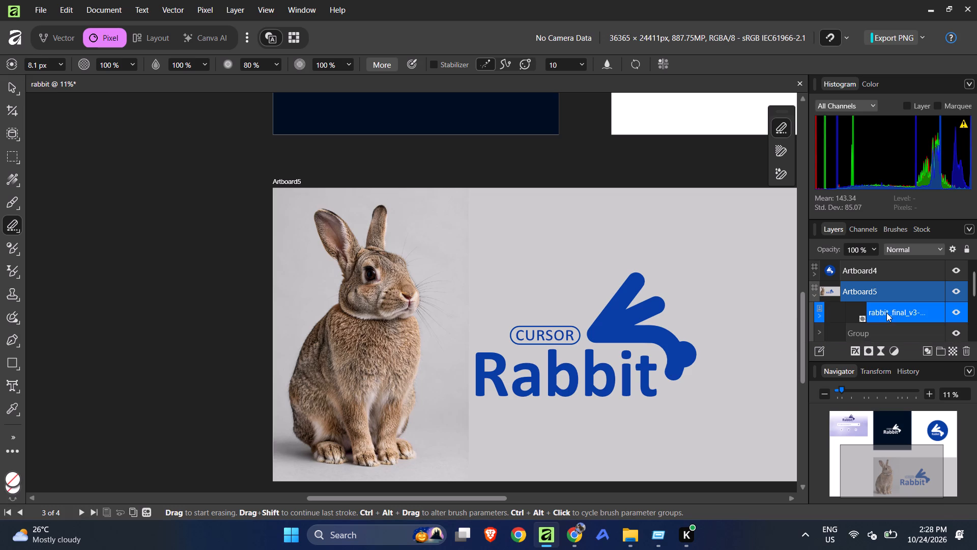
pyautogui.click(869, 350)
pyautogui.hotkey('ctrl', 'z')
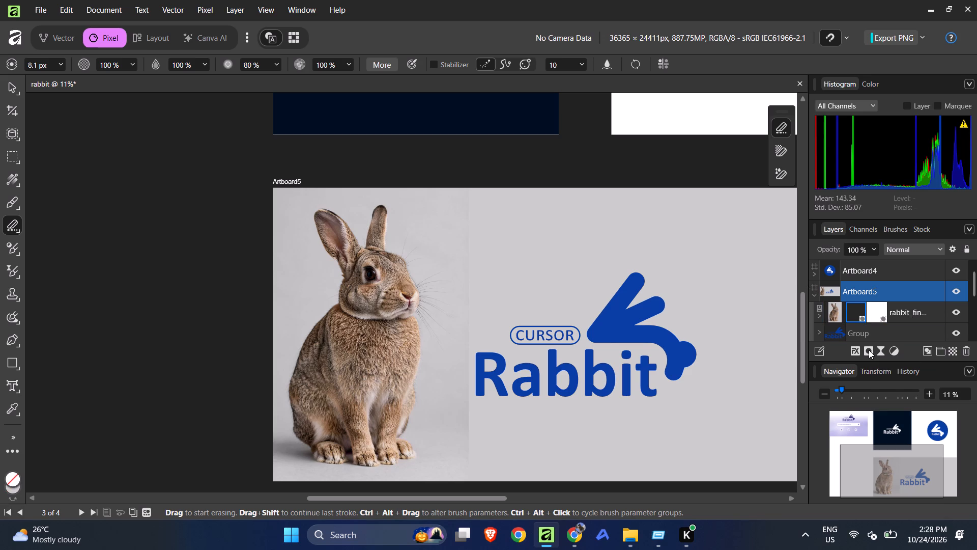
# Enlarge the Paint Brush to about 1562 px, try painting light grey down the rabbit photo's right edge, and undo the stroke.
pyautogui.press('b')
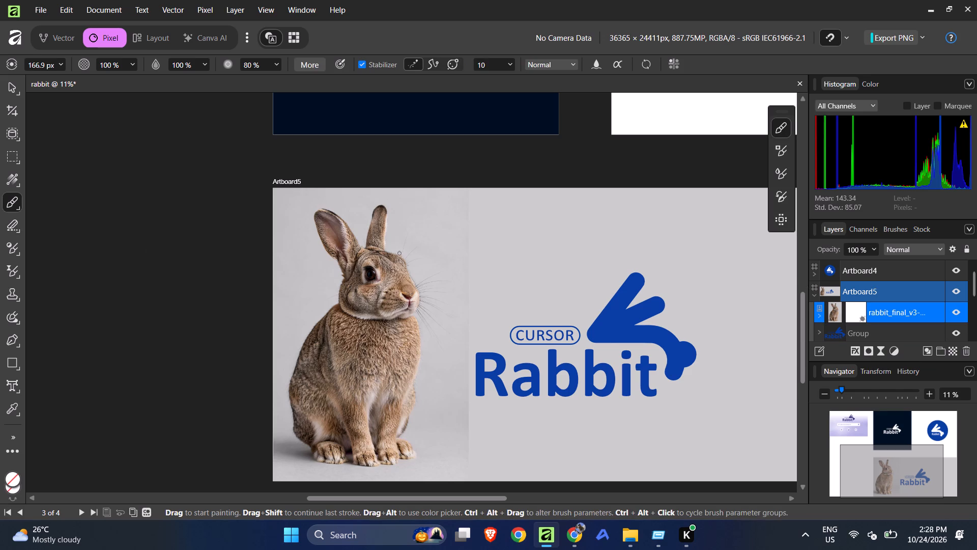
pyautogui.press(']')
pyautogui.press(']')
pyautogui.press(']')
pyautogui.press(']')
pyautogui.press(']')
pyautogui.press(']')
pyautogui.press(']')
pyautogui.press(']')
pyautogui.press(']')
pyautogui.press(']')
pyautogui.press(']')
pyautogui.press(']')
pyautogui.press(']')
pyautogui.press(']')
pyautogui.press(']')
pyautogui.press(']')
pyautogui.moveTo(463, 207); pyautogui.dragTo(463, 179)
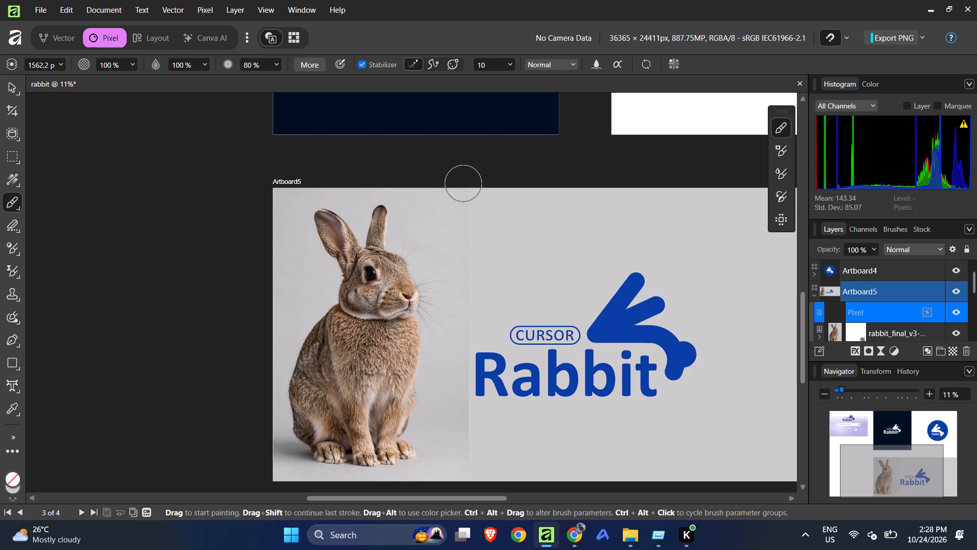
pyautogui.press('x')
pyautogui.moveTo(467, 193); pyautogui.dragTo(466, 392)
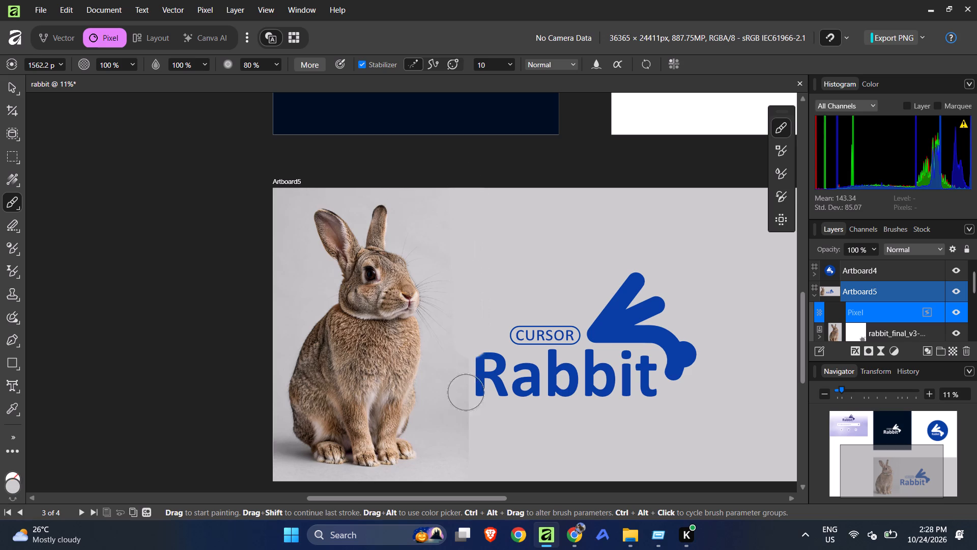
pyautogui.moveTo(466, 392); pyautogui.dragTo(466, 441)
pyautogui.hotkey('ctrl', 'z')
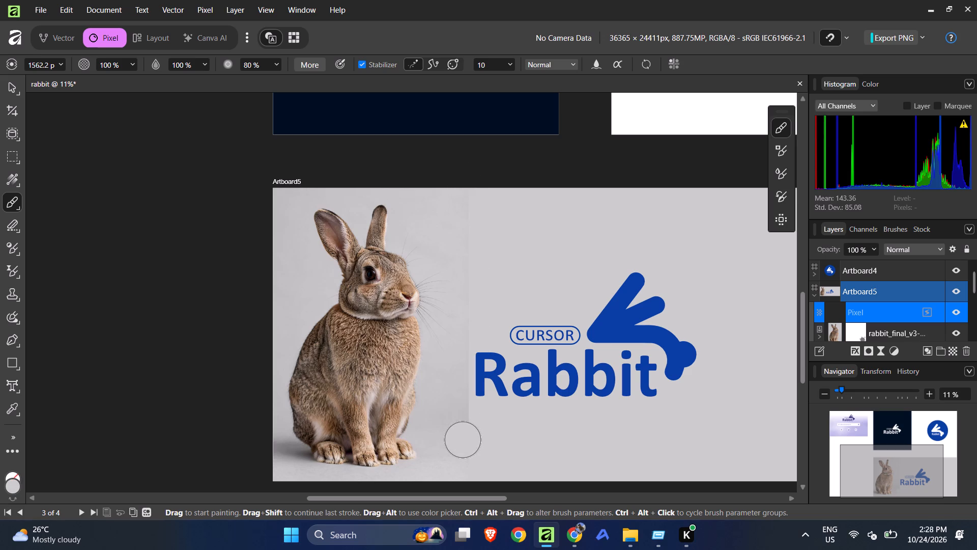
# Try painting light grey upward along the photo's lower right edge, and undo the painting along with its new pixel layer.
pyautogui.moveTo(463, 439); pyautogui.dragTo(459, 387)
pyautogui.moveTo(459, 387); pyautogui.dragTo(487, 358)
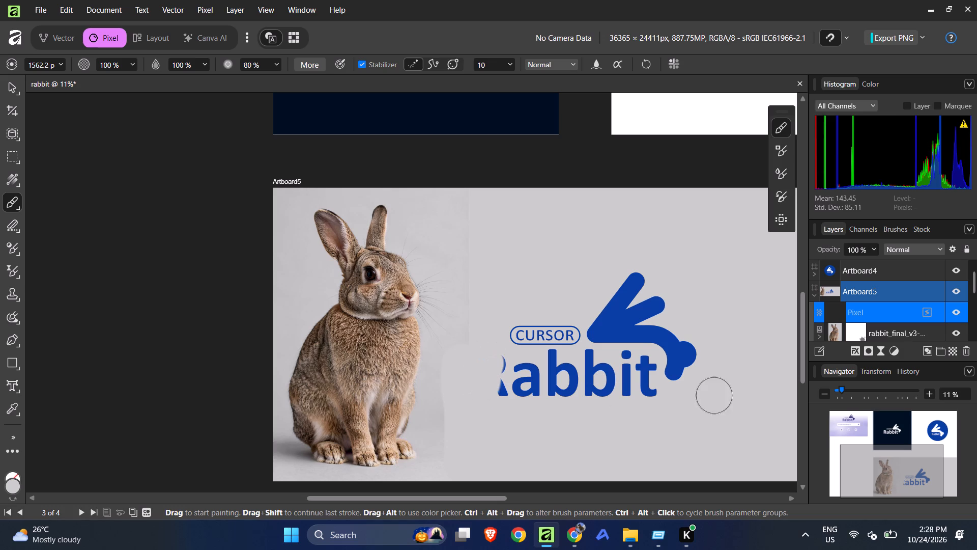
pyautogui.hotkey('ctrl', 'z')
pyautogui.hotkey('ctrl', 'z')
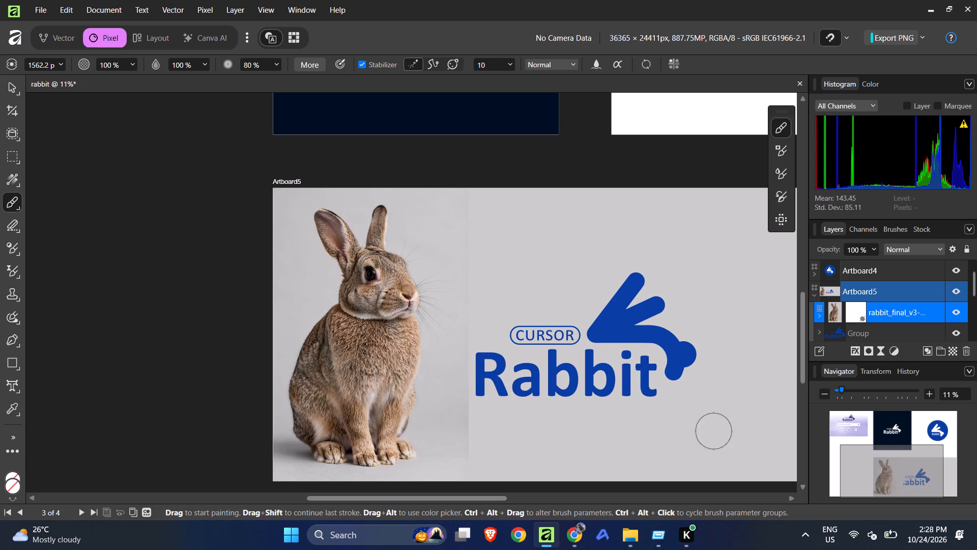
# Target the rabbit photo's mask and paint light grey on it over the photo's upper right edge.
pyautogui.click(836, 310)
pyautogui.click(856, 311)
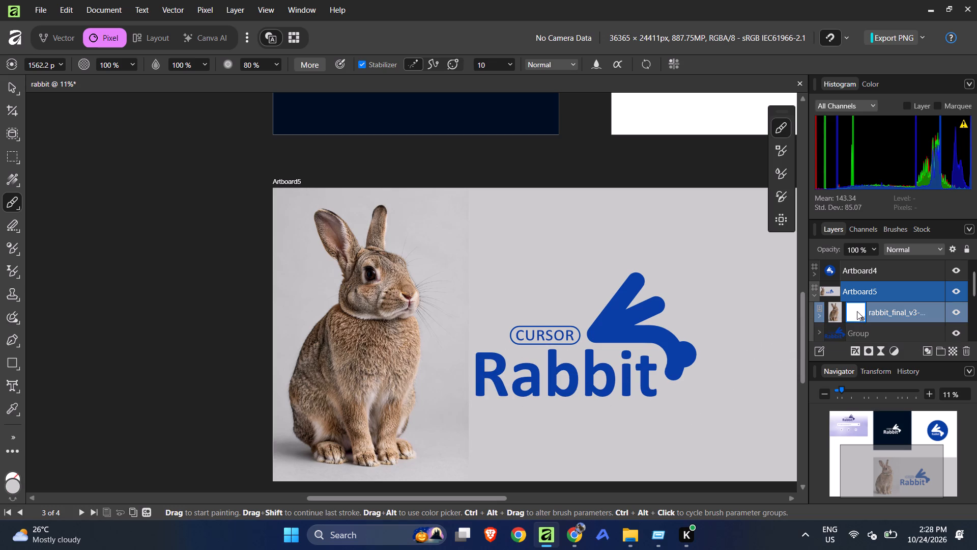
pyautogui.moveTo(470, 250); pyautogui.dragTo(465, 199)
pyautogui.moveTo(465, 199); pyautogui.dragTo(465, 211)
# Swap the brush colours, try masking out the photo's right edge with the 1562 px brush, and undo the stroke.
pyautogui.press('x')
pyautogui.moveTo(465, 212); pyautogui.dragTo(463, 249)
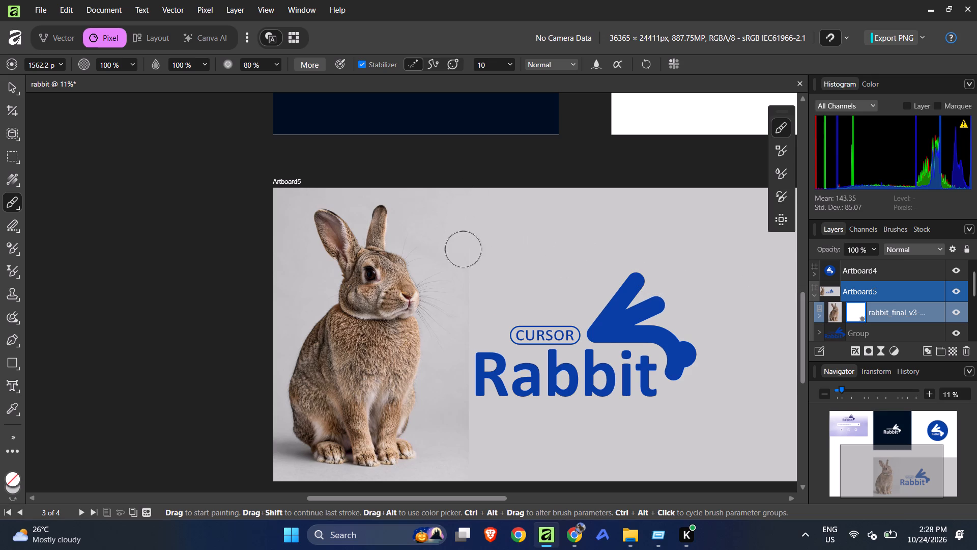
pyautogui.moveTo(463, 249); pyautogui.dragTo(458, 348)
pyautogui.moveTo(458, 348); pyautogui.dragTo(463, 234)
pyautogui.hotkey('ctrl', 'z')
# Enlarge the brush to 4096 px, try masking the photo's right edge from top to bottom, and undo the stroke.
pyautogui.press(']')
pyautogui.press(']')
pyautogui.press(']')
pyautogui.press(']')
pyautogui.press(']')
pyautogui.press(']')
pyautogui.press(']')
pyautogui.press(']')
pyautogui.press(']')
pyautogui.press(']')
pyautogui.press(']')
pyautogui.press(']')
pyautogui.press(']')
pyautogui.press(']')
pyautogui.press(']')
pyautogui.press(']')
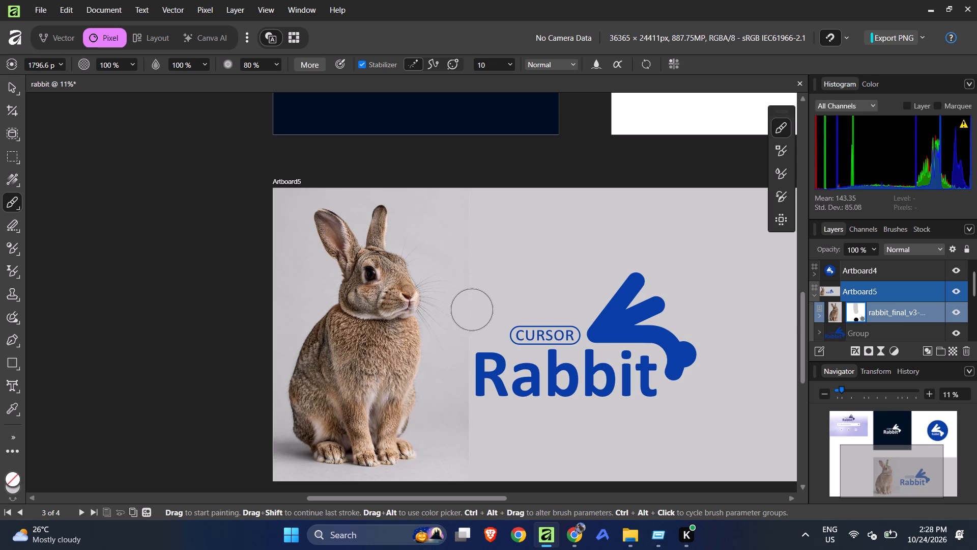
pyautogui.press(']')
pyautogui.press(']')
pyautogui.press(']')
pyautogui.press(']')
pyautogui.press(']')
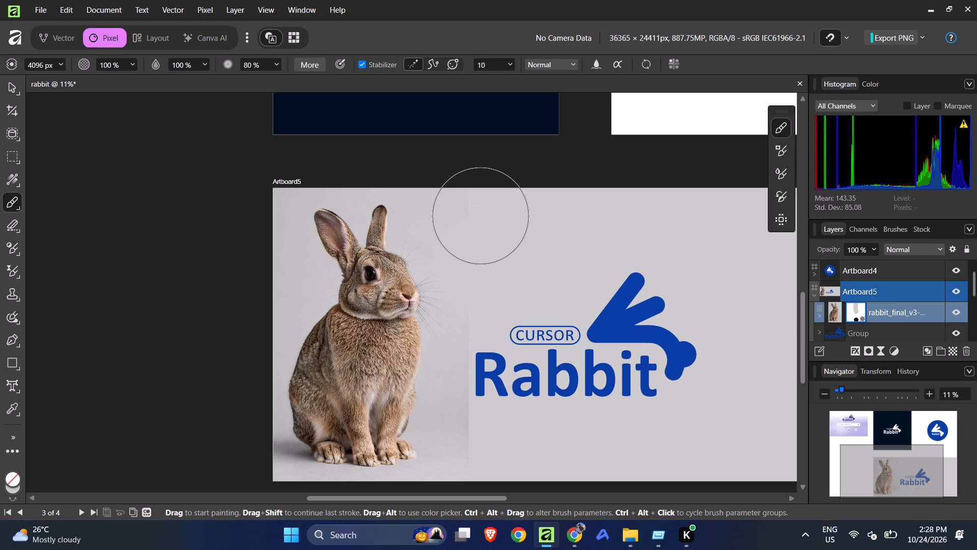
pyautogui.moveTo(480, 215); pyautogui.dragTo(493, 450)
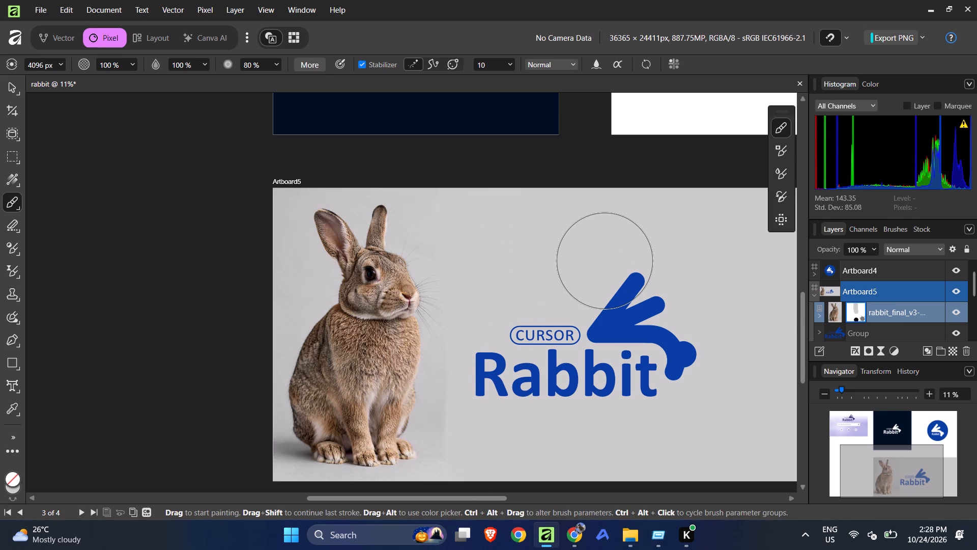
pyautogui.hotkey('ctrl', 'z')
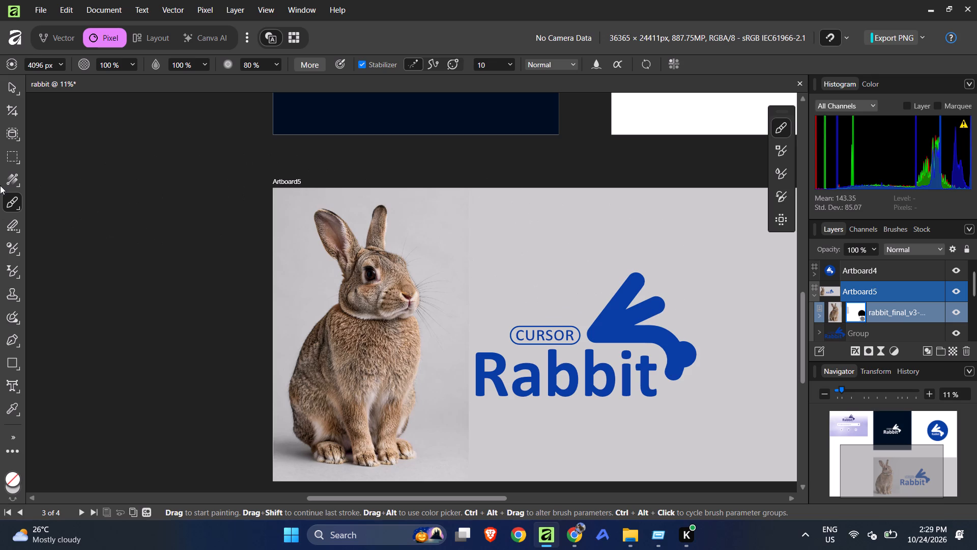
# Return to the Move tool, deselect the mask, and check the seam beside the rabbit photo on Artboard5.
pyautogui.click(18, 85)
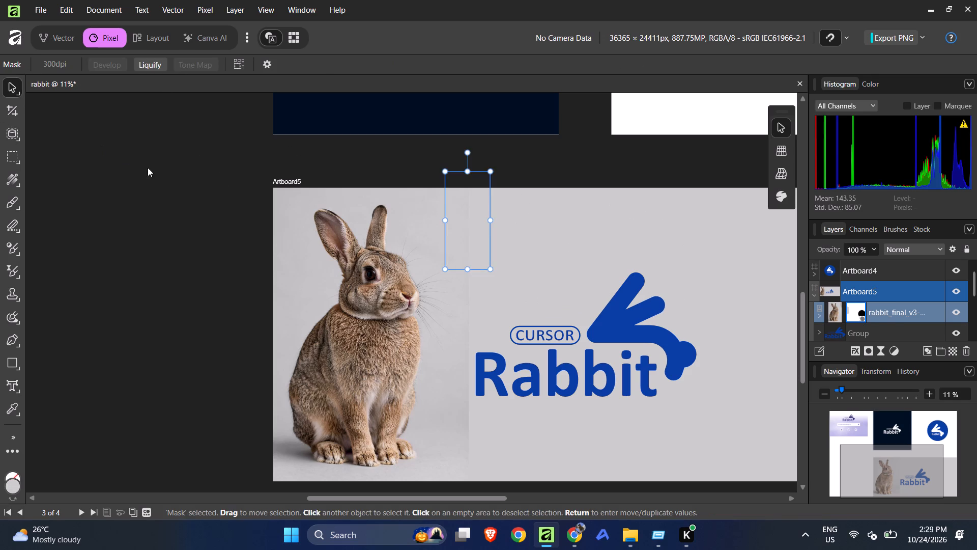
pyautogui.click(148, 168)
pyautogui.keyDown('ctrl'); pyautogui.scroll(-5, 394, 213); pyautogui.keyUp('ctrl')
pyautogui.keyDown('ctrl'); pyautogui.scroll(5, 444, 212); pyautogui.keyUp('ctrl')
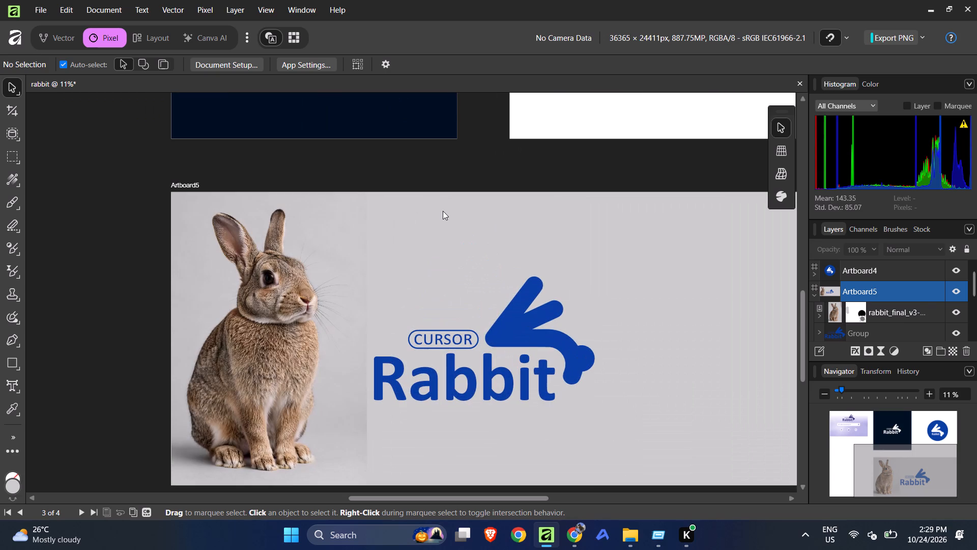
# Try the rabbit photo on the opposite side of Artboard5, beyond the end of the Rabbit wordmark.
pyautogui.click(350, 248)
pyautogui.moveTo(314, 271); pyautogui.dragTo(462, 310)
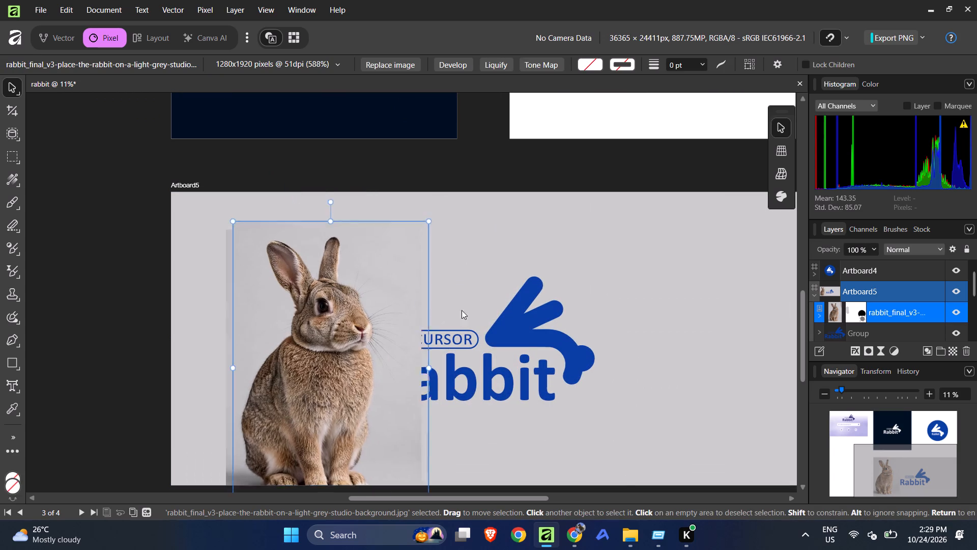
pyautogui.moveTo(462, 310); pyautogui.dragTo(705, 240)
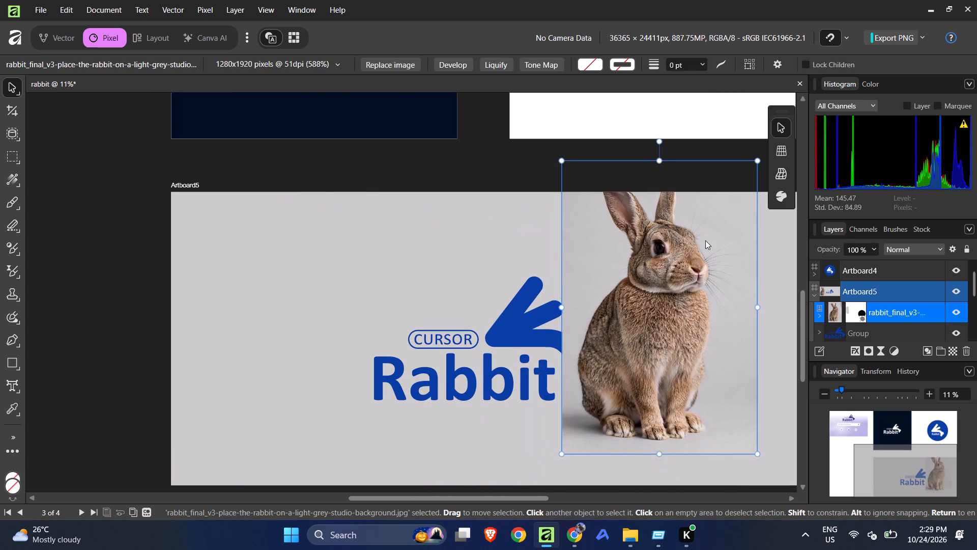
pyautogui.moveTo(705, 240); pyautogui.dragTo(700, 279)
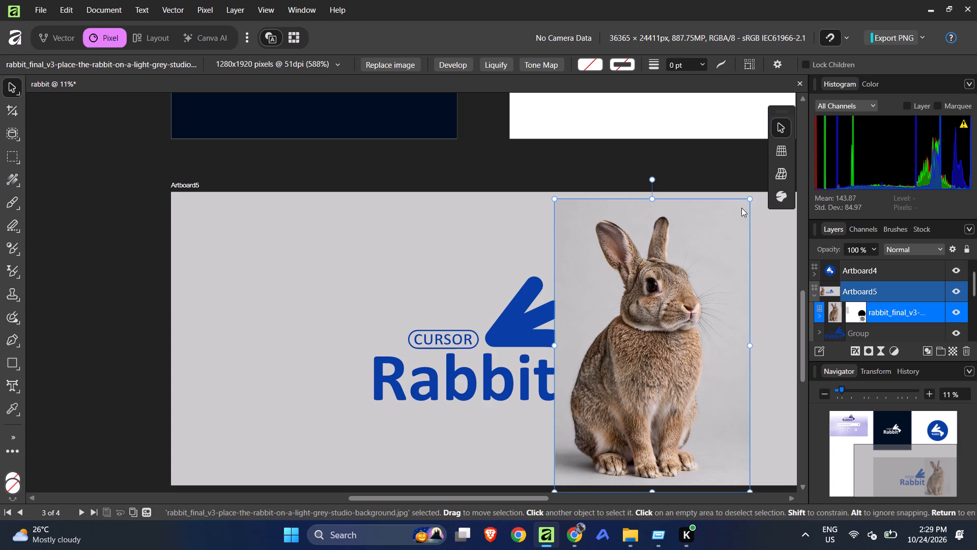
# Scale the rabbit photo down proportionally to about 203% (148 dpi) and place it over the lower part of the Rabbit wordmark.
pyautogui.moveTo(750, 199); pyautogui.dragTo(691, 290)
pyautogui.moveTo(665, 336); pyautogui.dragTo(576, 334)
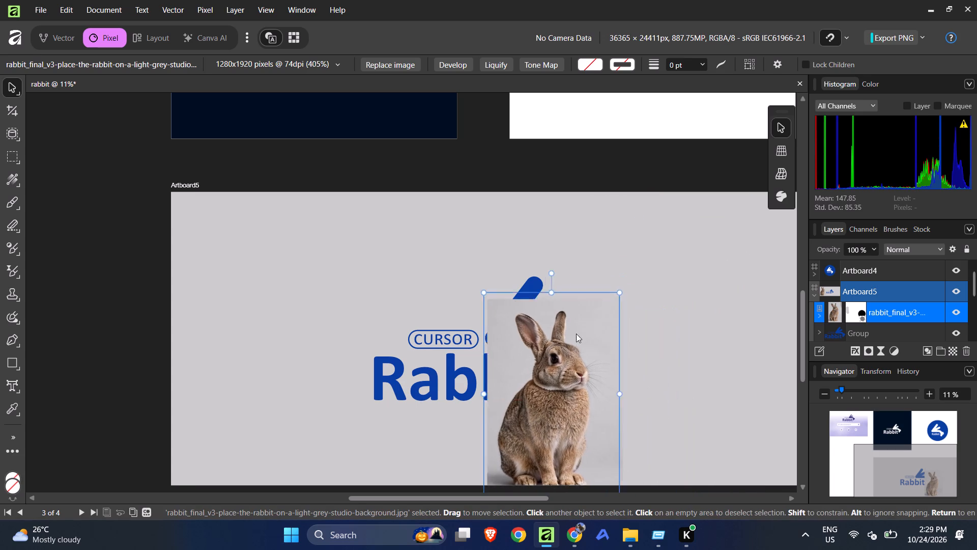
pyautogui.moveTo(576, 334); pyautogui.dragTo(550, 328)
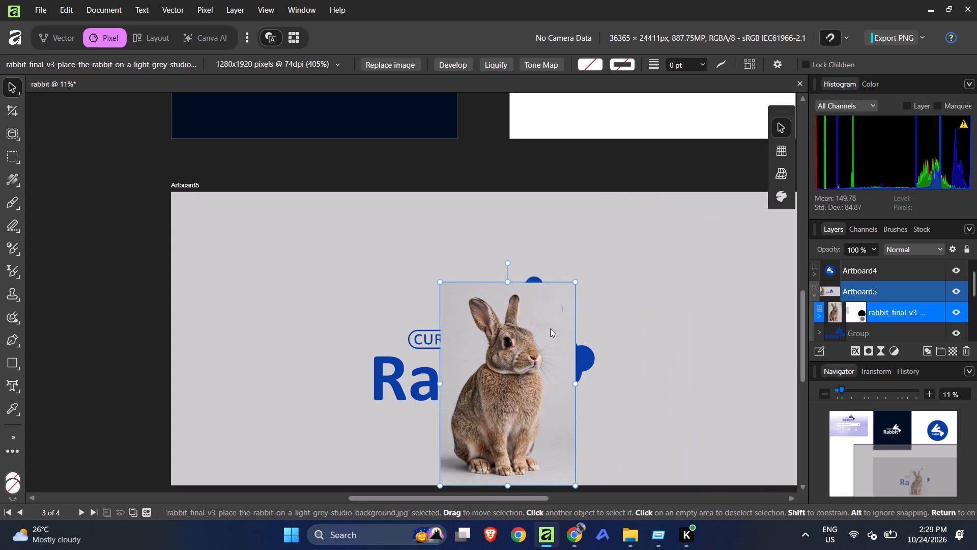
pyautogui.moveTo(580, 281); pyautogui.dragTo(542, 364)
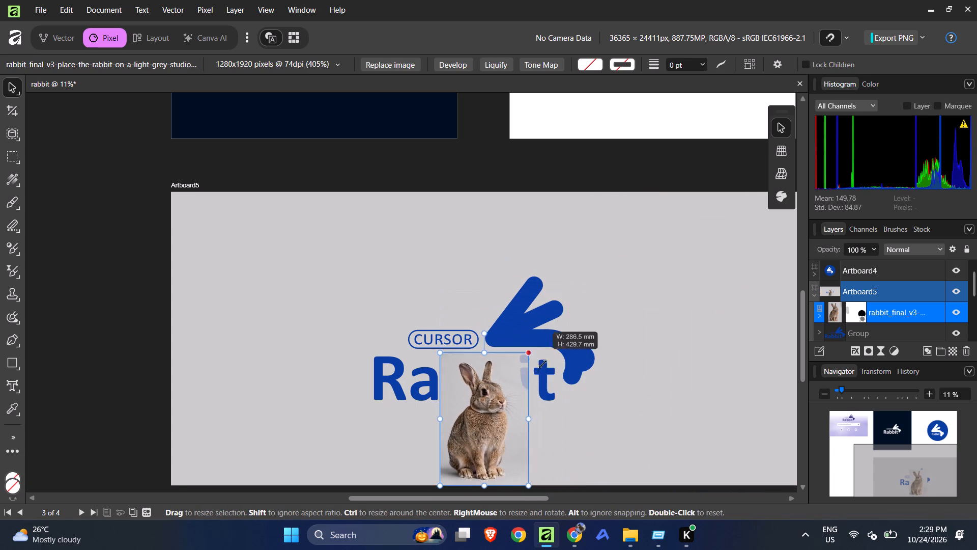
pyautogui.moveTo(542, 364); pyautogui.dragTo(531, 396)
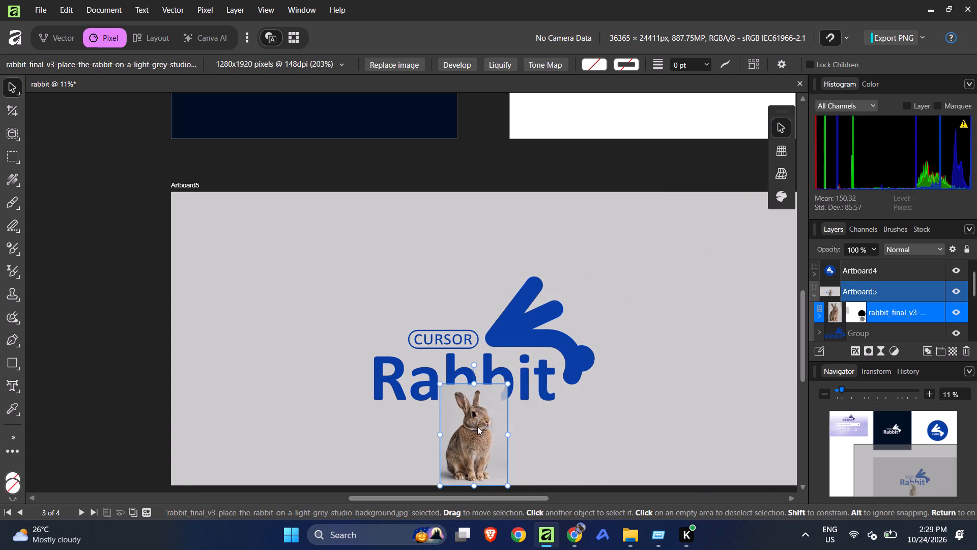
pyautogui.moveTo(491, 436); pyautogui.dragTo(468, 421)
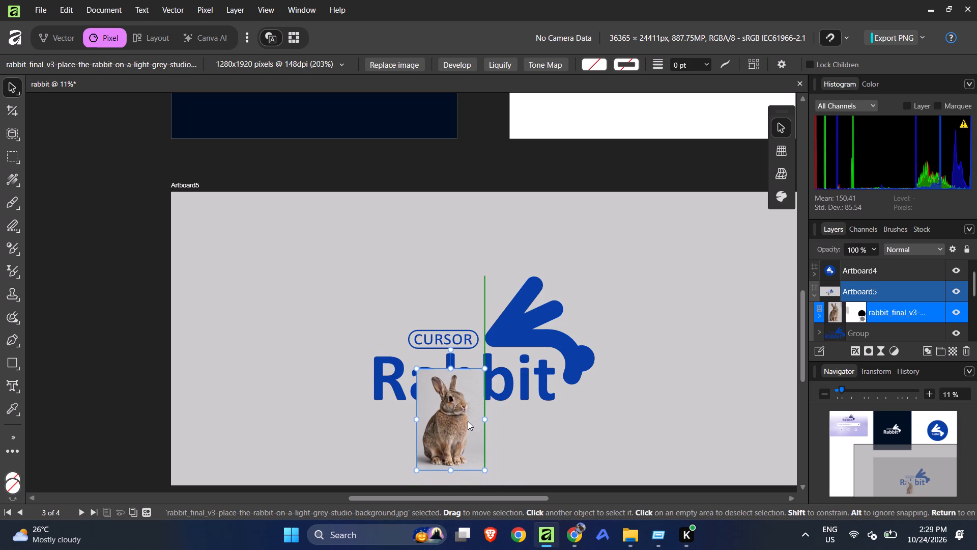
pyautogui.moveTo(468, 421); pyautogui.dragTo(467, 430)
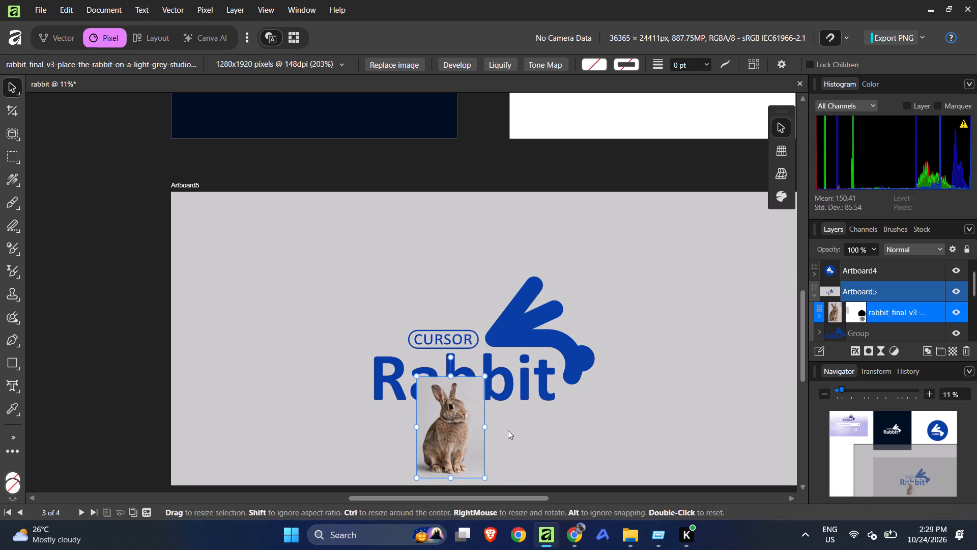